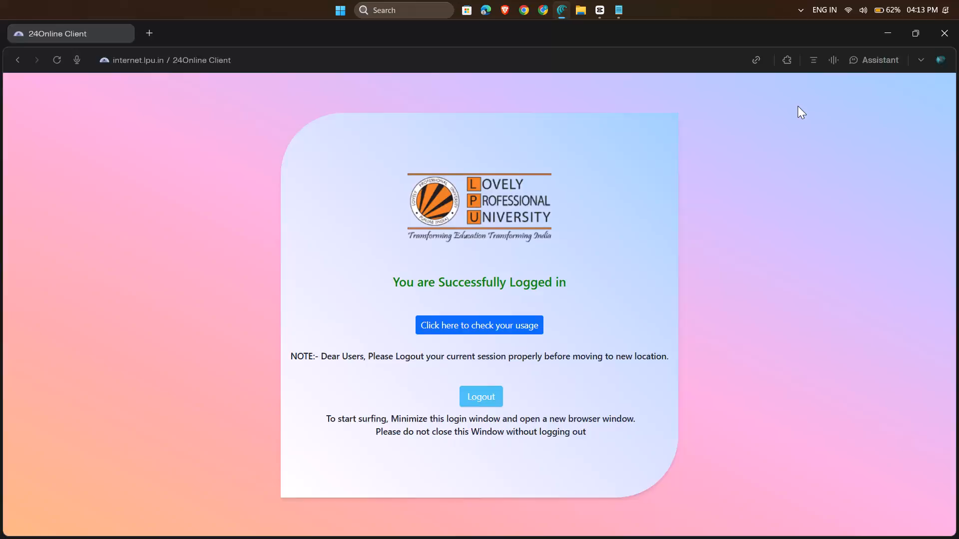
# Open Google Chrome and go to the LeetCode Problems library.
pyautogui.click(542, 9)
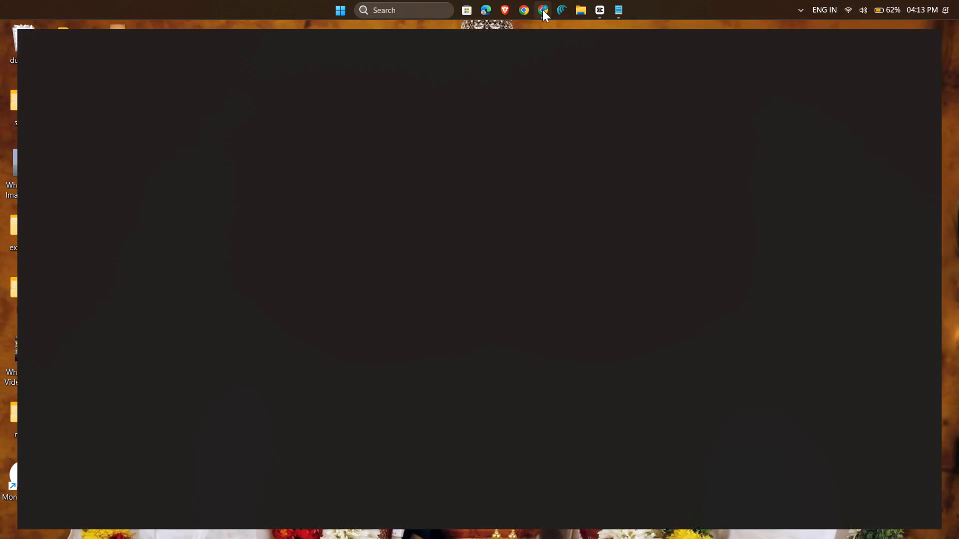
pyautogui.click(542, 9)
pyautogui.press('e')
pyautogui.click(542, 9)
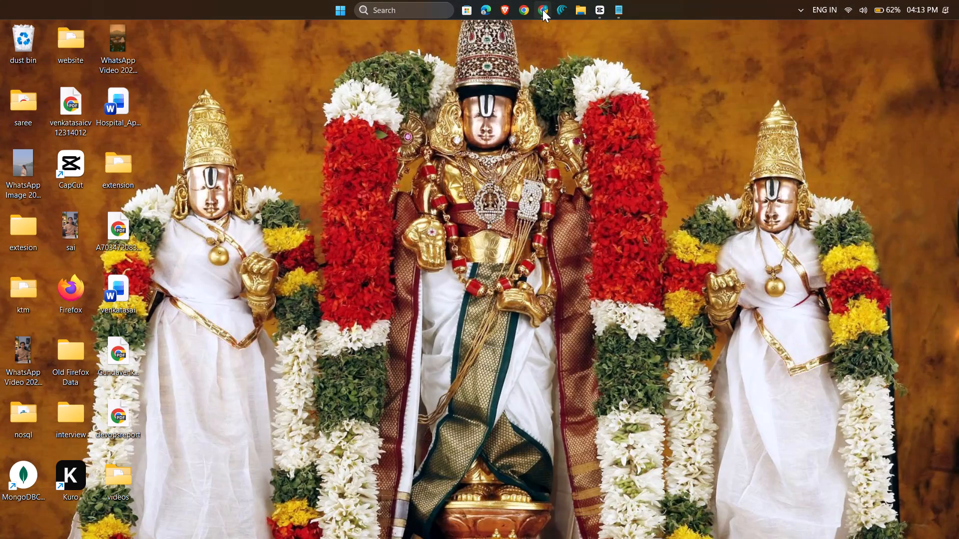
pyautogui.write('lee')
pyautogui.press('Return')
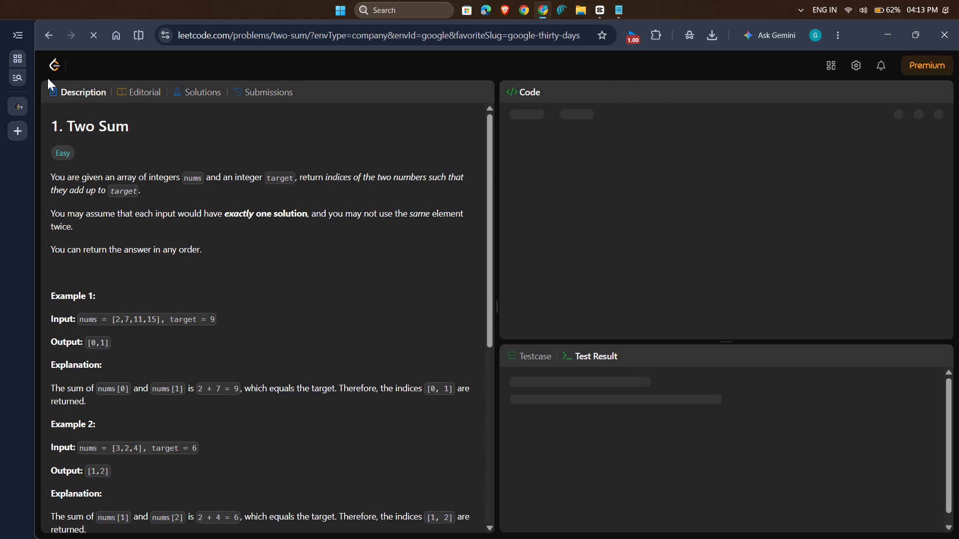
pyautogui.click(51, 66)
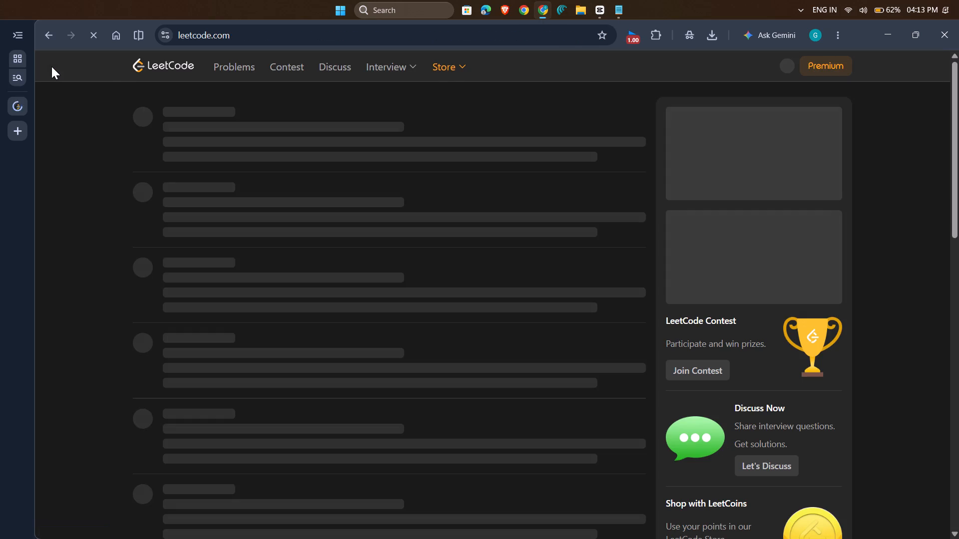
pyautogui.click(235, 69)
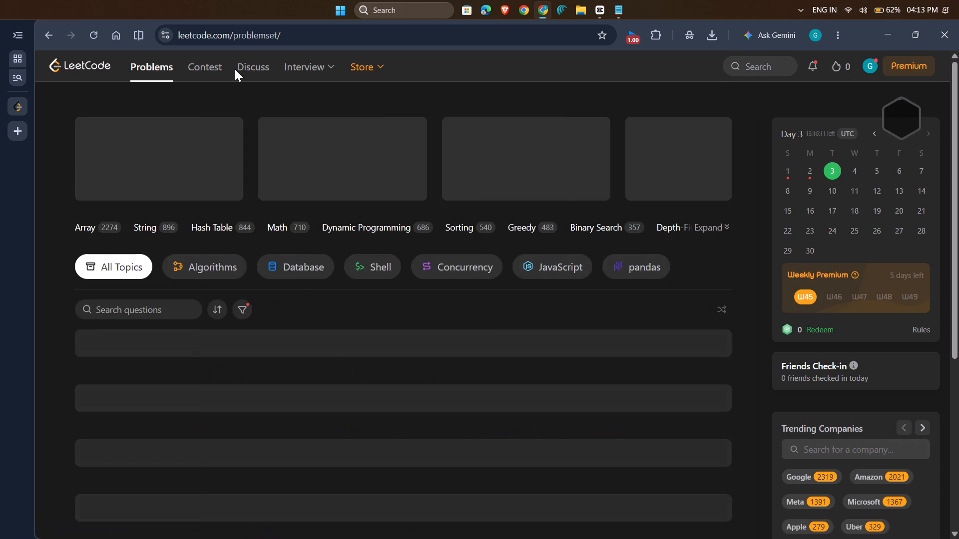
# Search the problem list for 450 and open the problem "450. Delete Node in a BST".
pyautogui.click(284, 314)
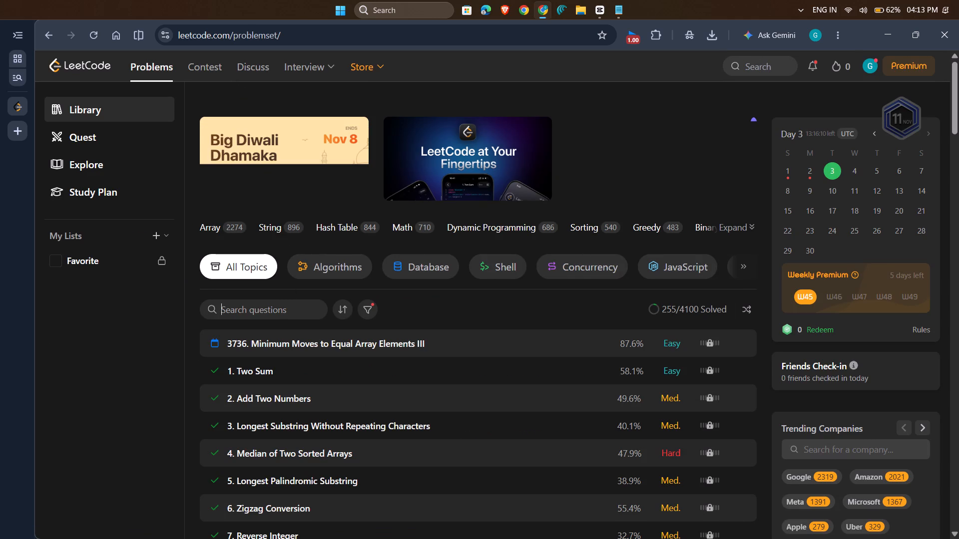
pyautogui.write('54')
pyautogui.press('BackSpace')
pyautogui.press('BackSpace')
pyautogui.write('450')
pyautogui.press('Return')
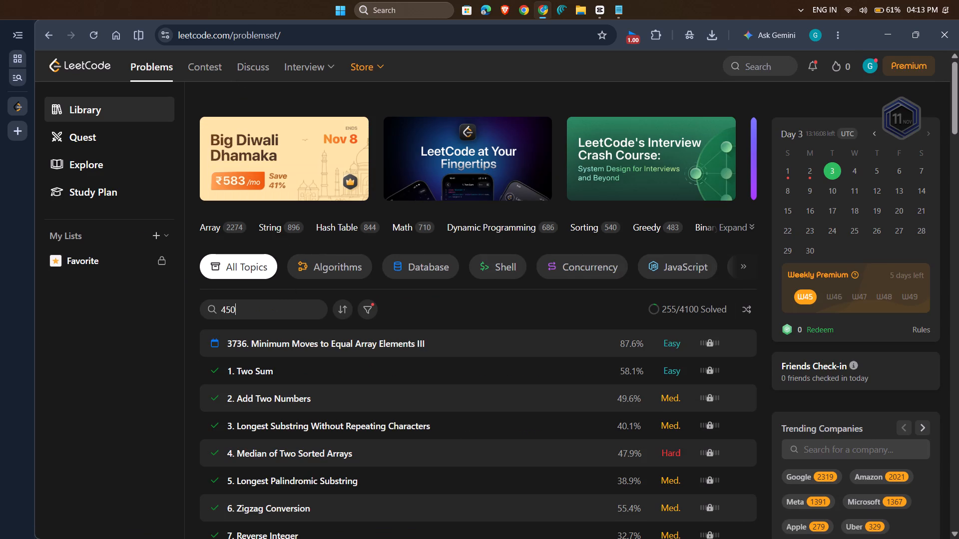
pyautogui.click(318, 372)
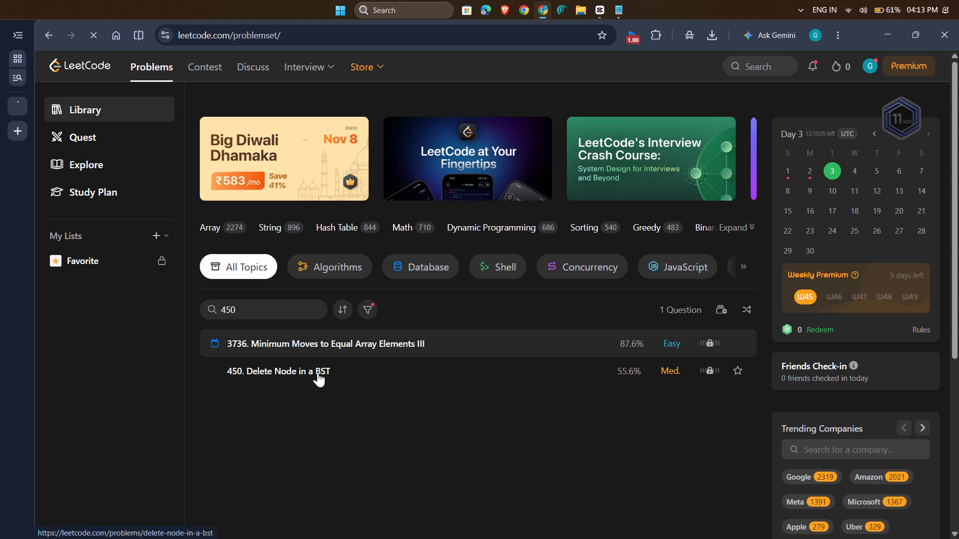
# Switch to the CapCut project with the Notepad coordinate notes beside it, and return the playhead to the start of the timeline.
pyautogui.click(603, 15)
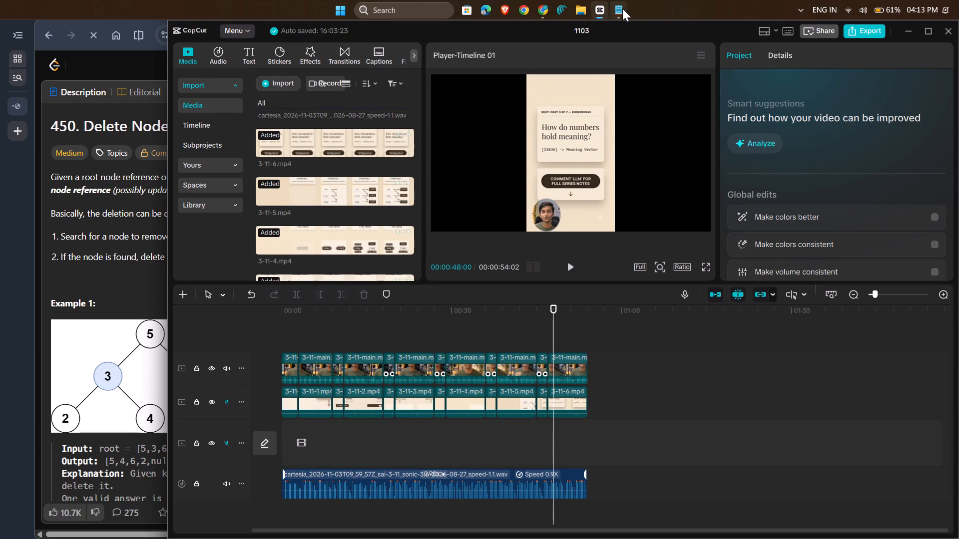
pyautogui.click(622, 8)
pyautogui.click(609, 38)
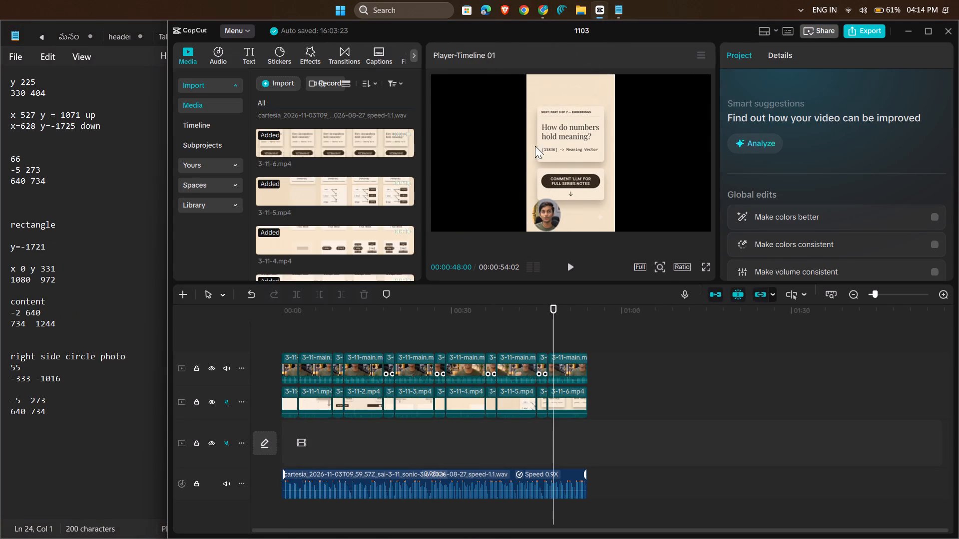
pyautogui.moveTo(553, 332); pyautogui.dragTo(211, 386)
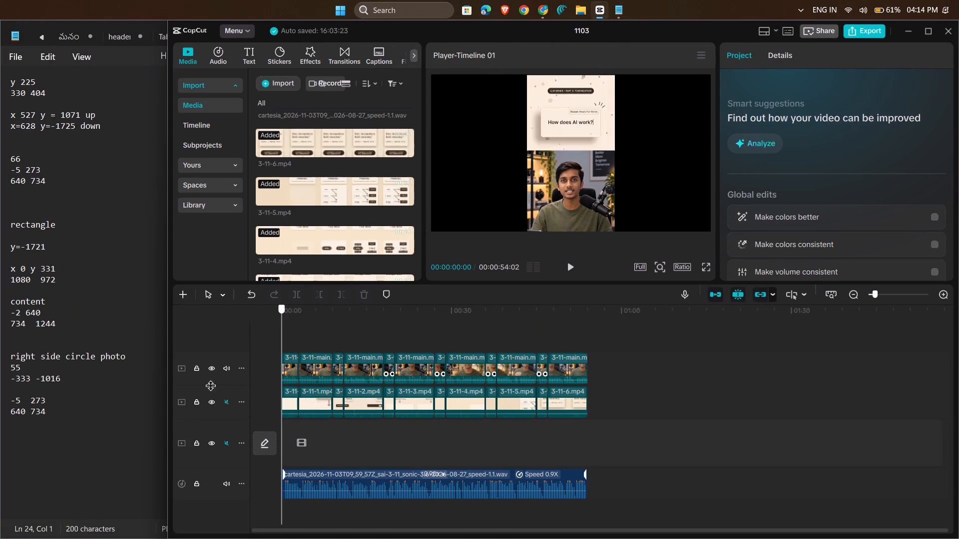
pyautogui.moveTo(211, 386); pyautogui.dragTo(207, 386)
# Add a Rectangle mask to the short third clip on the upper 3-11-main video track.
pyautogui.click(336, 369)
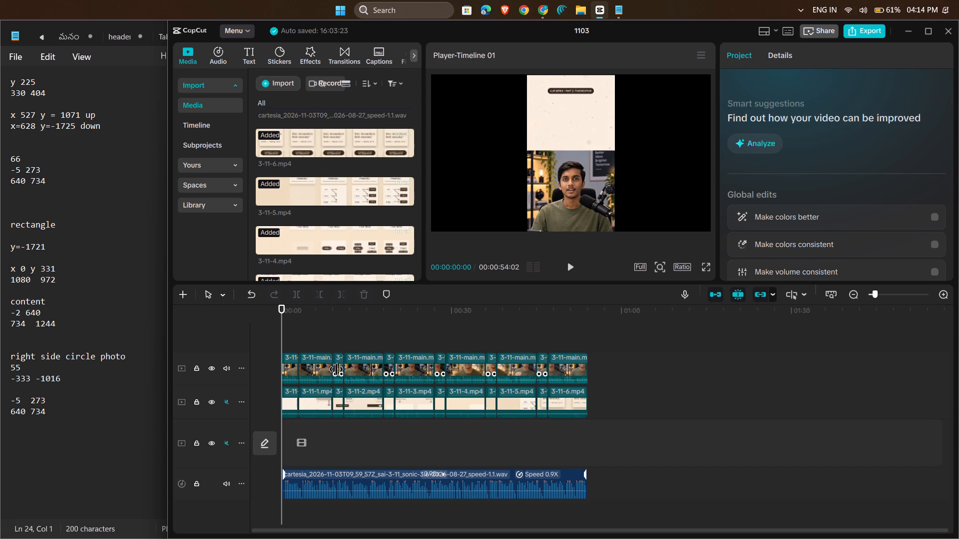
pyautogui.click(337, 369)
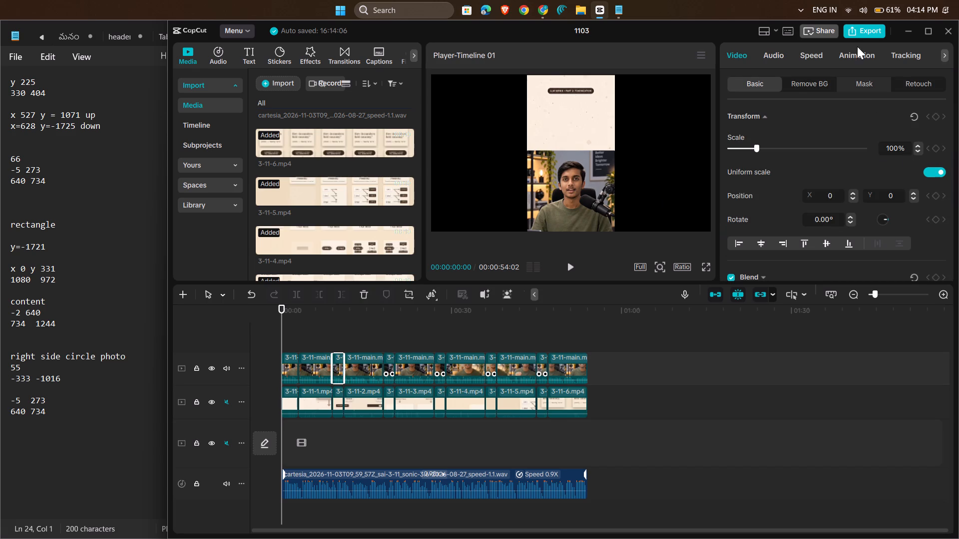
pyautogui.click(867, 75)
pyautogui.click(866, 86)
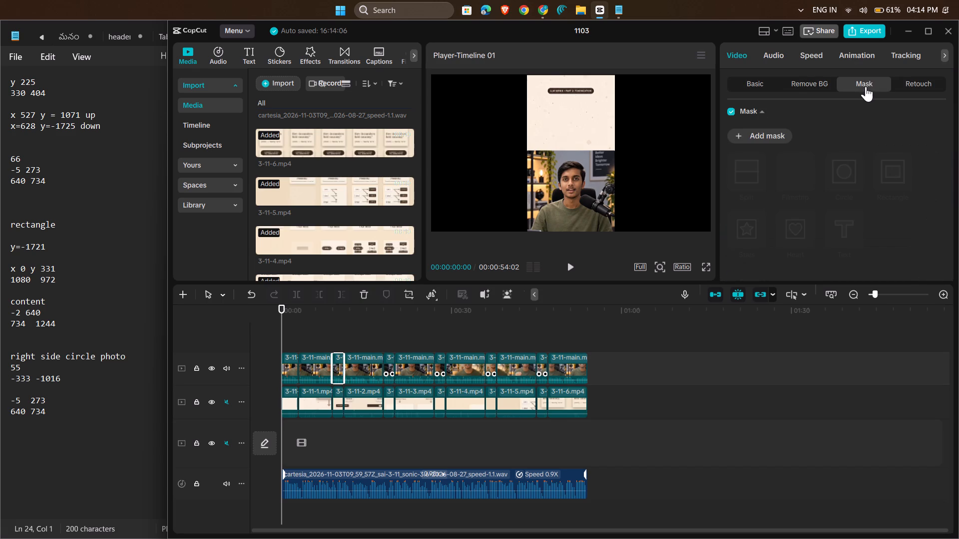
pyautogui.click(759, 139)
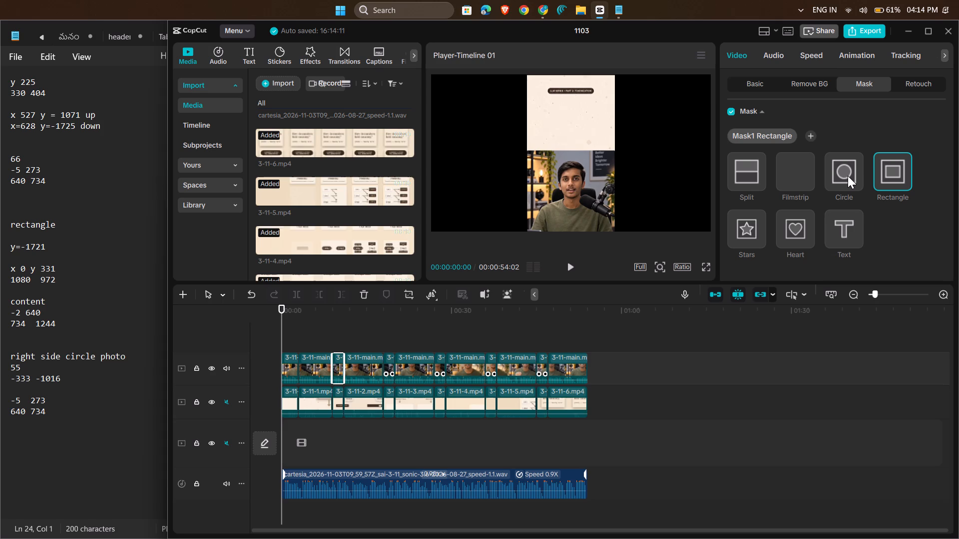
pyautogui.doubleClick(875, 176)
# Check the mask position and size settings of the third clip and of the first clip on the 3-11-main track.
pyautogui.scroll(-1, 869, 198)
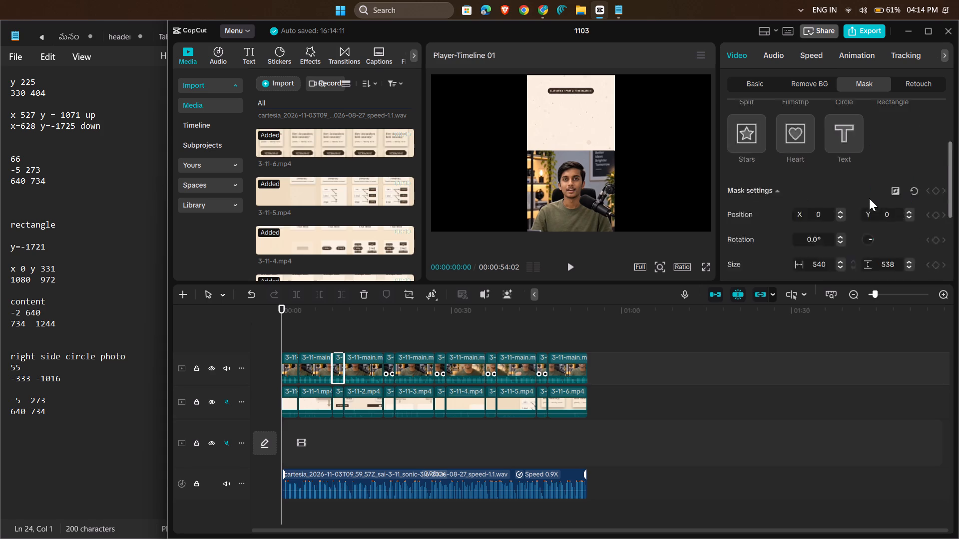
pyautogui.scroll(-1, 869, 198)
pyautogui.scroll(1, 869, 198)
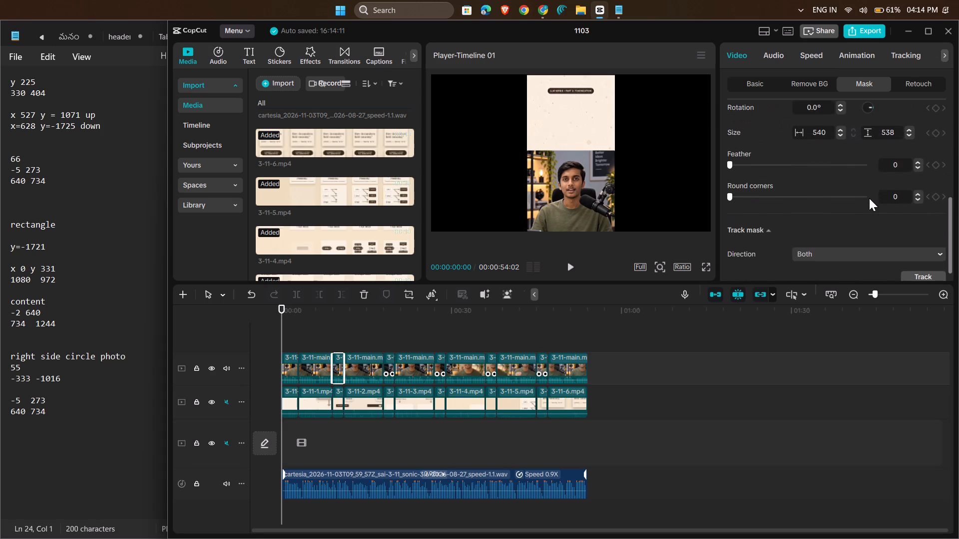
pyautogui.scroll(1, 869, 198)
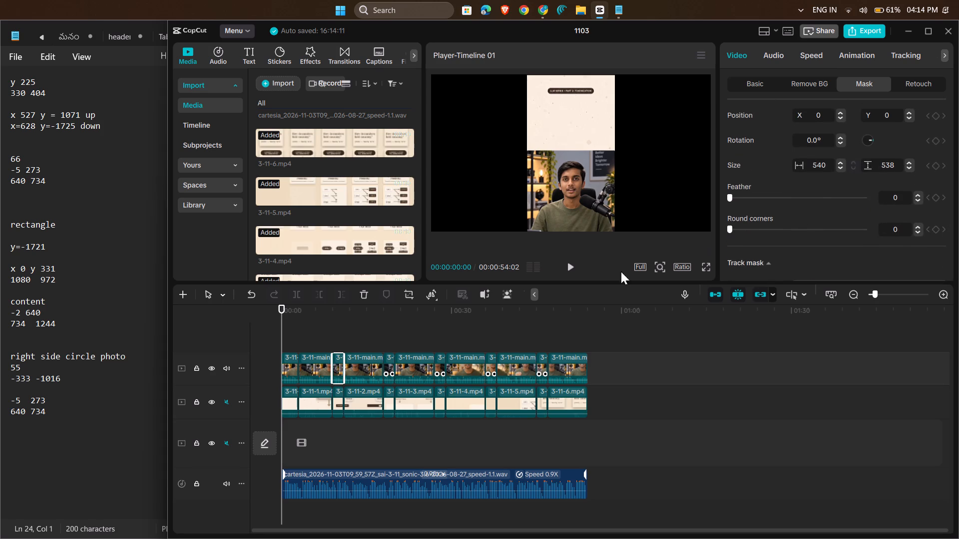
pyautogui.click(291, 365)
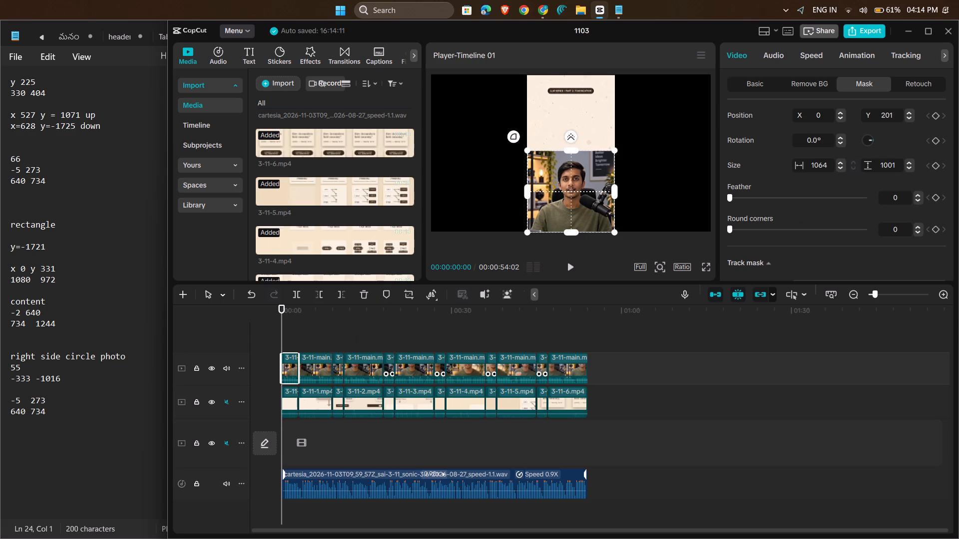
# In the Notepad notes, move the "rectangle" block with its coordinates to below the "content" block, separated by a blank line.
pyautogui.click(81, 324)
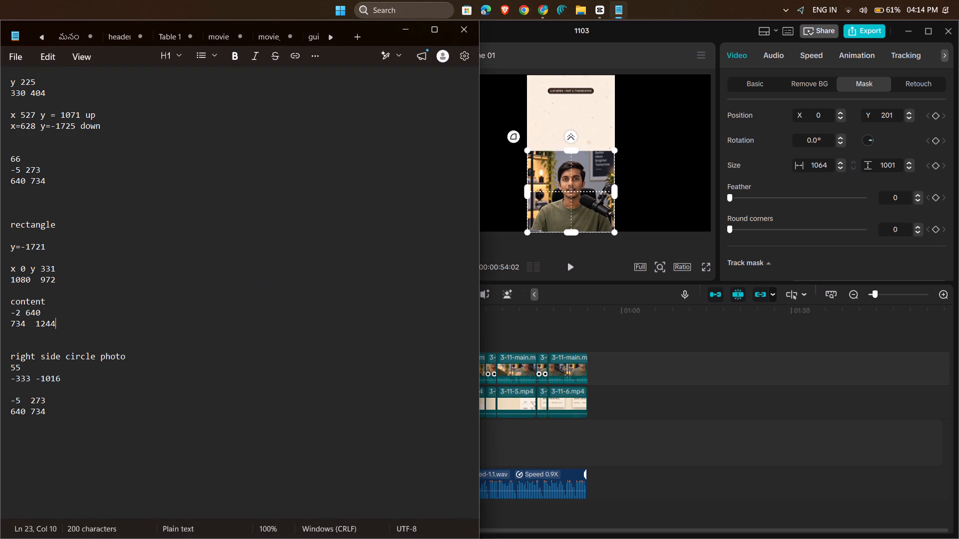
pyautogui.press('Return')
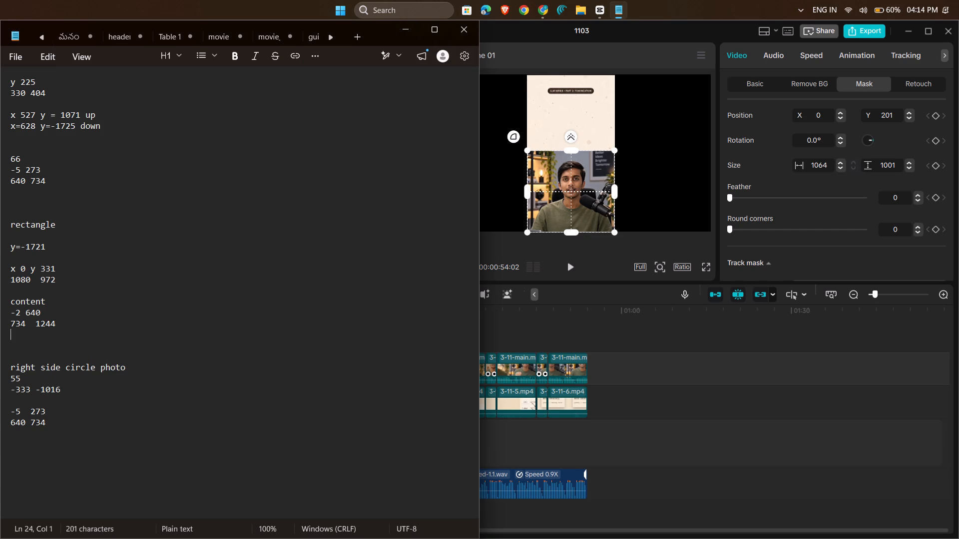
pyautogui.press('BackSpace')
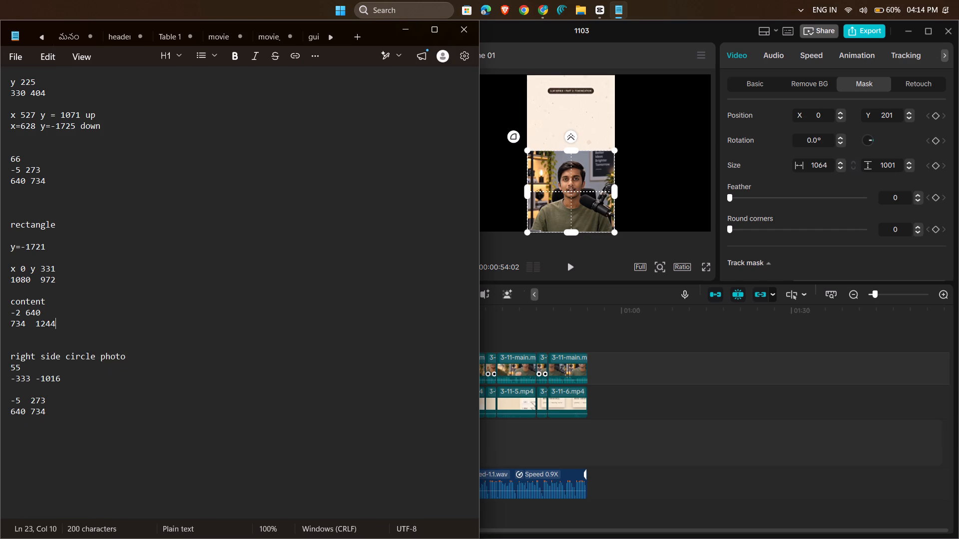
pyautogui.moveTo(71, 278); pyautogui.dragTo(15, 240)
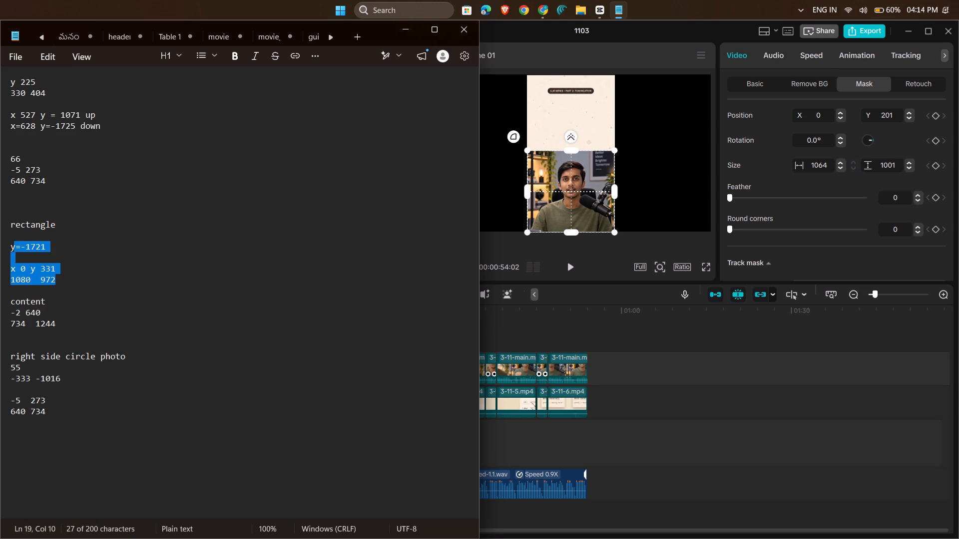
pyautogui.moveTo(15, 240); pyautogui.dragTo(5, 228)
pyautogui.hotkey('ctrl', 'x')
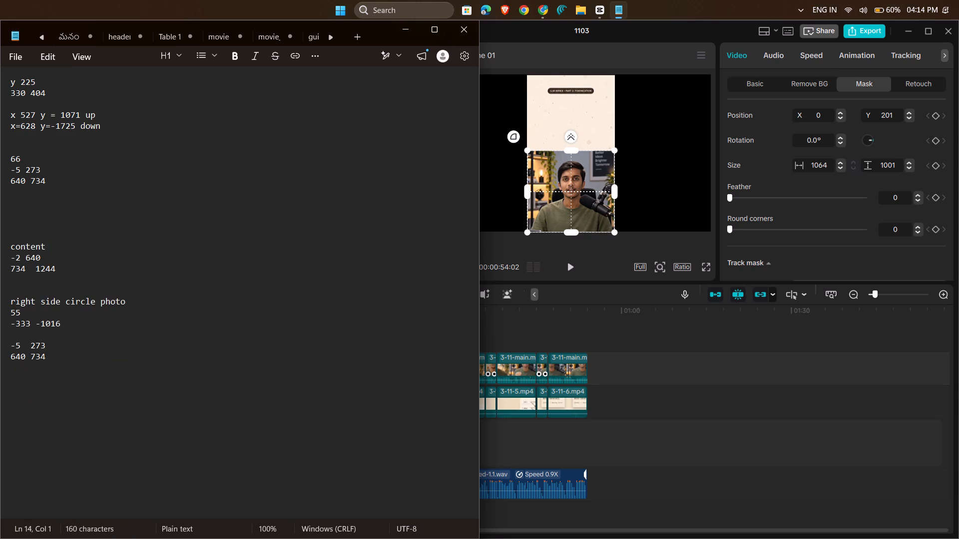
pyautogui.click(80, 273)
pyautogui.press('Return')
pyautogui.press('Return')
pyautogui.hotkey('ctrl', 'v')
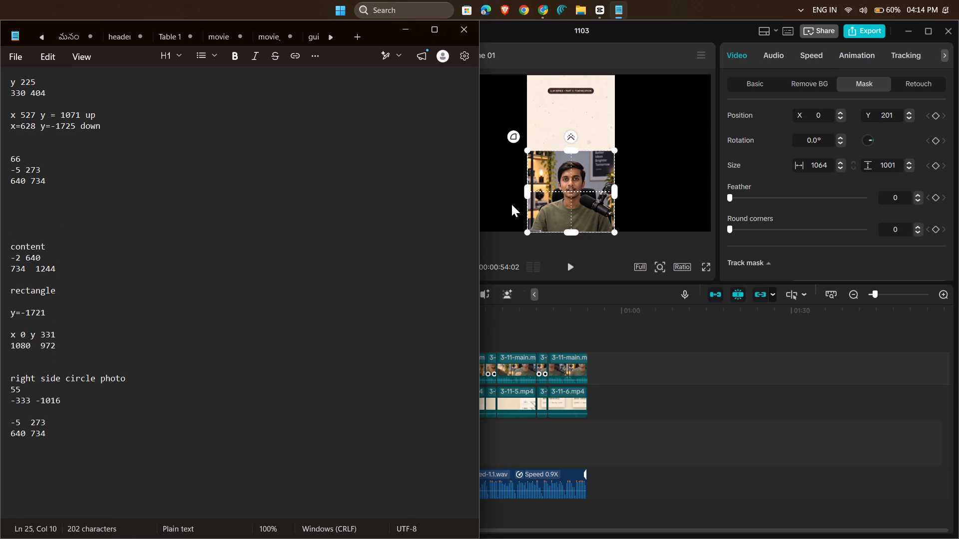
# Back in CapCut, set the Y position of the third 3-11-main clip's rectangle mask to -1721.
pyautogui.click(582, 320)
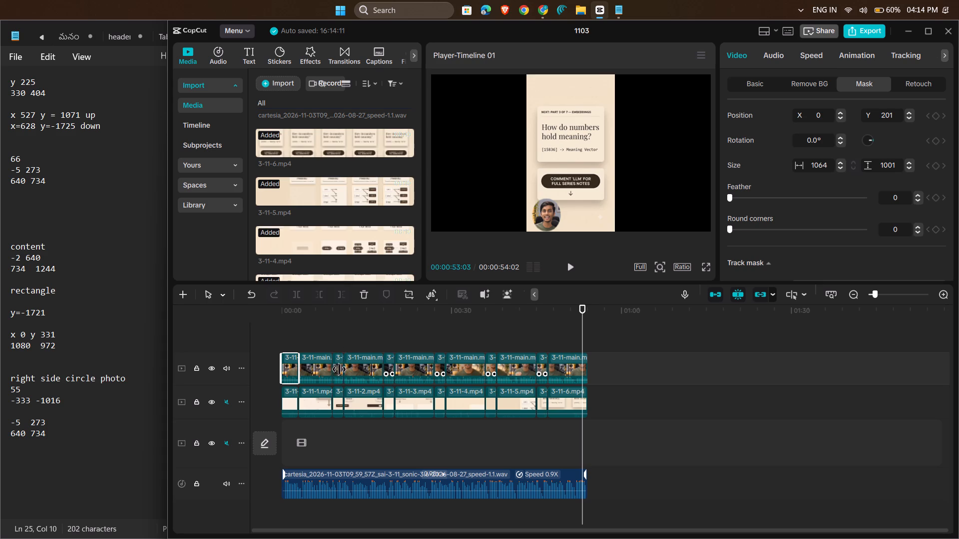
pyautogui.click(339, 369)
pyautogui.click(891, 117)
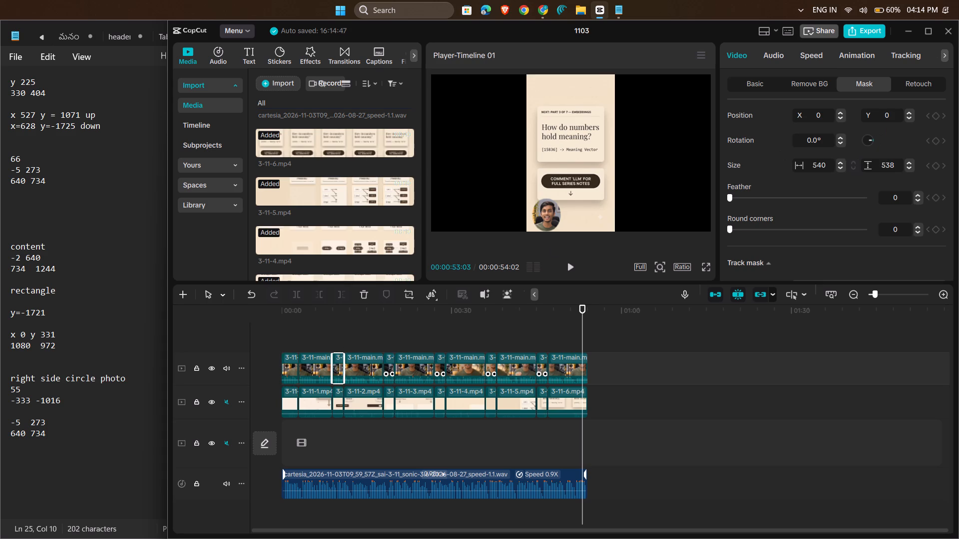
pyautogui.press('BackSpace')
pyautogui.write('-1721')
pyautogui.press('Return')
# Set the Y position of the third clip's rectangle mask to 331.
pyautogui.click(896, 113)
pyautogui.press('BackSpace')
pyautogui.press('BackSpace')
pyautogui.press('BackSpace')
pyautogui.press('BackSpace')
pyautogui.press('BackSpace')
pyautogui.write('331')
pyautogui.press('Return')
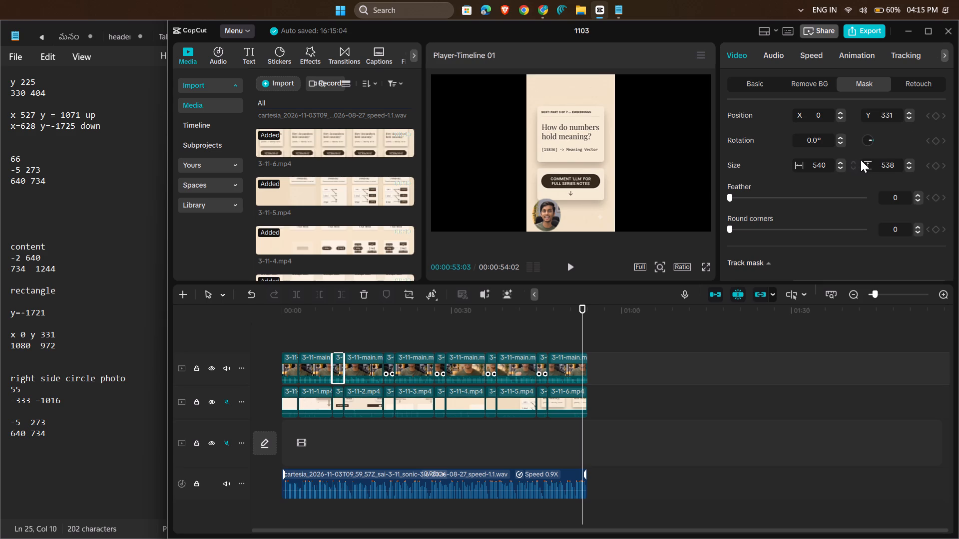
# Set the size of the third clip's rectangle mask to 1080 wide and 972 high.
pyautogui.click(826, 166)
pyautogui.press('BackSpace')
pyautogui.press('BackSpace')
pyautogui.press('BackSpace')
pyautogui.press('BackSpace')
pyautogui.write('1080')
pyautogui.press('Return')
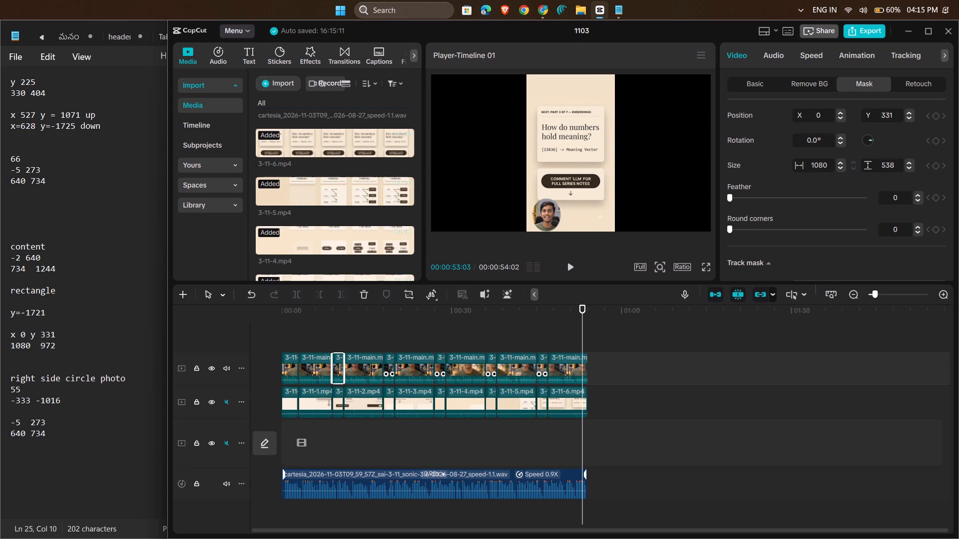
pyautogui.click(899, 163)
pyautogui.press('BackSpace')
pyautogui.press('BackSpace')
pyautogui.press('BackSpace')
pyautogui.press('BackSpace')
pyautogui.write('972')
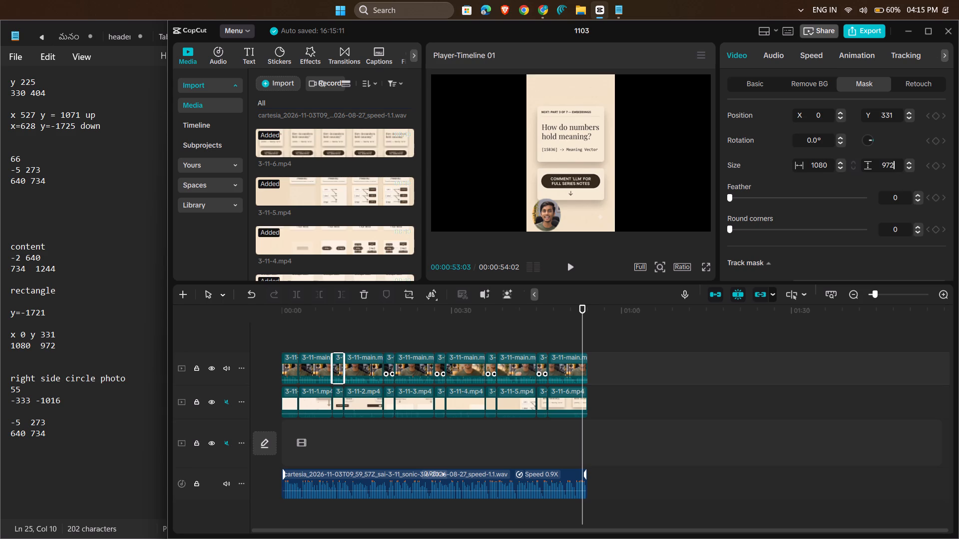
pyautogui.press('Return')
# Add a rectangle mask to the short content clip between 3-11-1.mp4 and 3-11-2.mp4 on the lower video track.
pyautogui.click(363, 394)
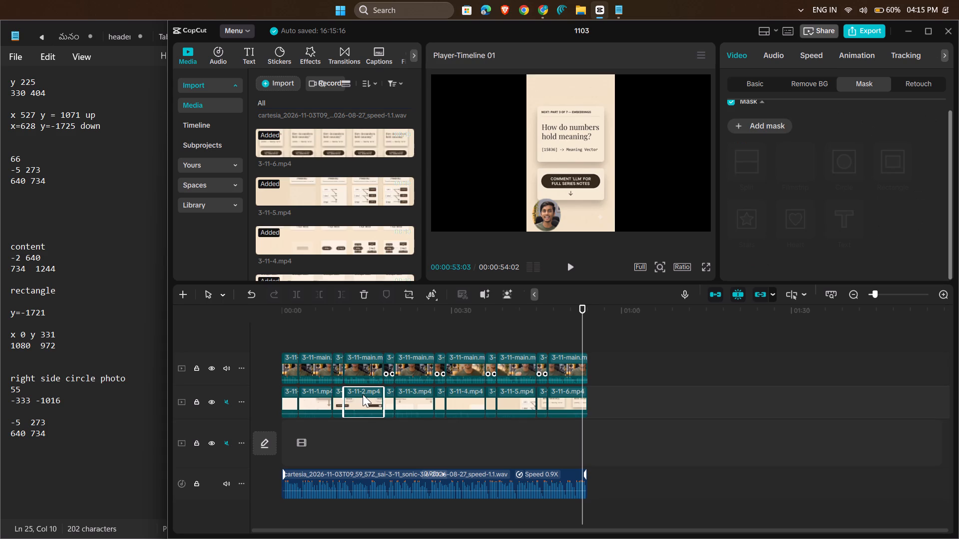
pyautogui.click(340, 408)
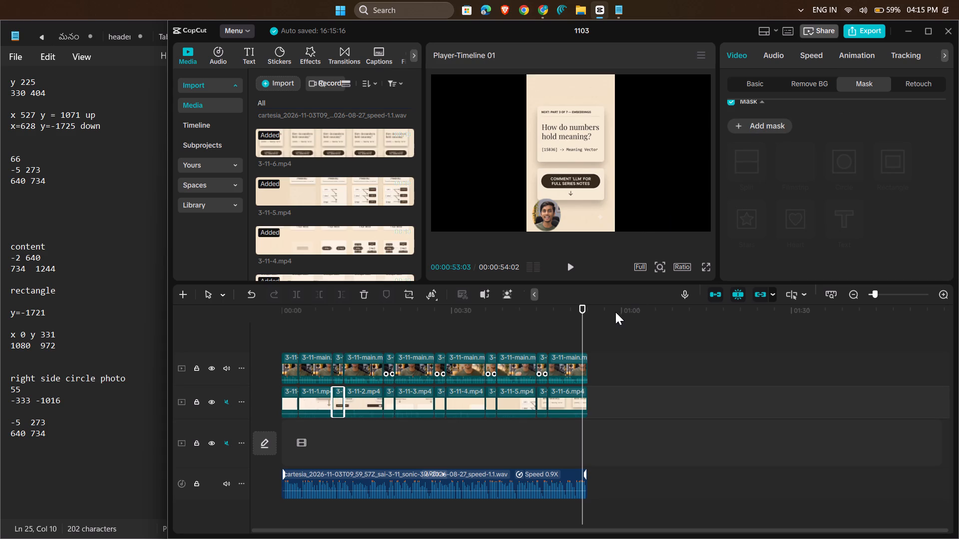
pyautogui.click(749, 128)
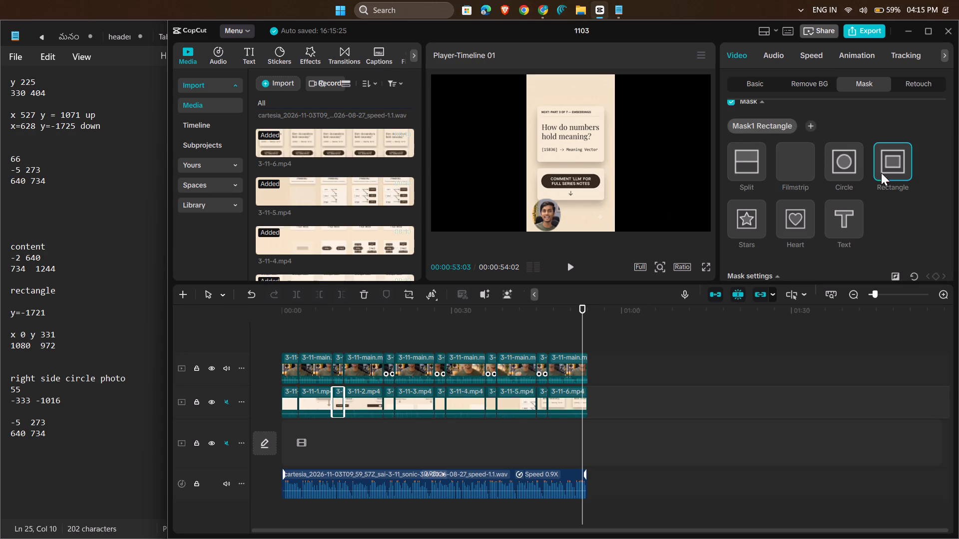
pyautogui.doubleClick(895, 177)
pyautogui.scroll(-1, 862, 214)
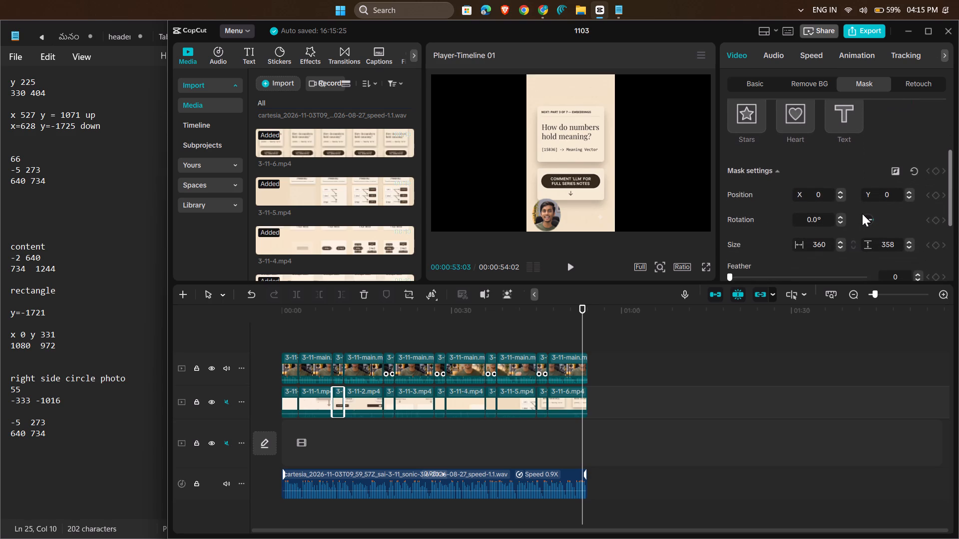
# Position the short content clip's rectangle mask at X -2 and Y 640, following the "content" notes.
pyautogui.click(825, 194)
pyautogui.press('BackSpace')
pyautogui.write('-2')
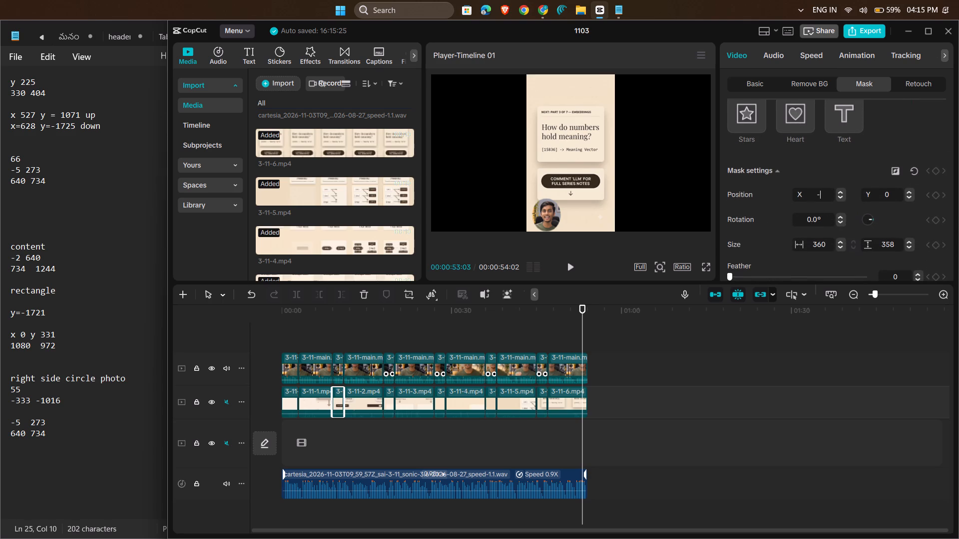
pyautogui.press('Return')
pyautogui.click(898, 194)
pyautogui.press('BackSpace')
pyautogui.write('640')
pyautogui.press('Return')
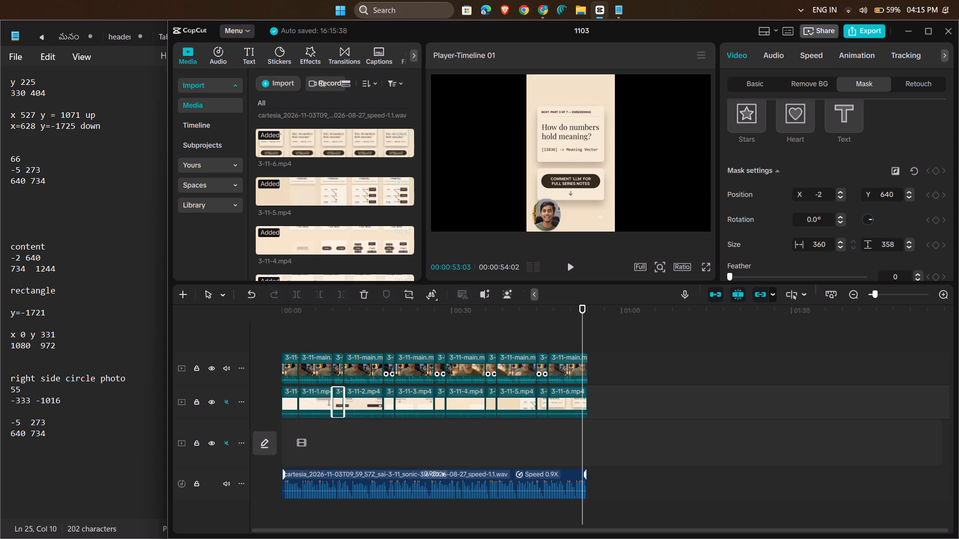
# Set the size of the short content clip's rectangle mask to 734 wide and 1244 high.
pyautogui.click(826, 247)
pyautogui.press('BackSpace')
pyautogui.press('BackSpace')
pyautogui.press('BackSpace')
pyautogui.press('BackSpace')
pyautogui.write('734')
pyautogui.press('Return')
pyautogui.click(899, 249)
pyautogui.press('BackSpace')
pyautogui.press('BackSpace')
pyautogui.press('BackSpace')
pyautogui.write('1244')
pyautogui.press('Return')
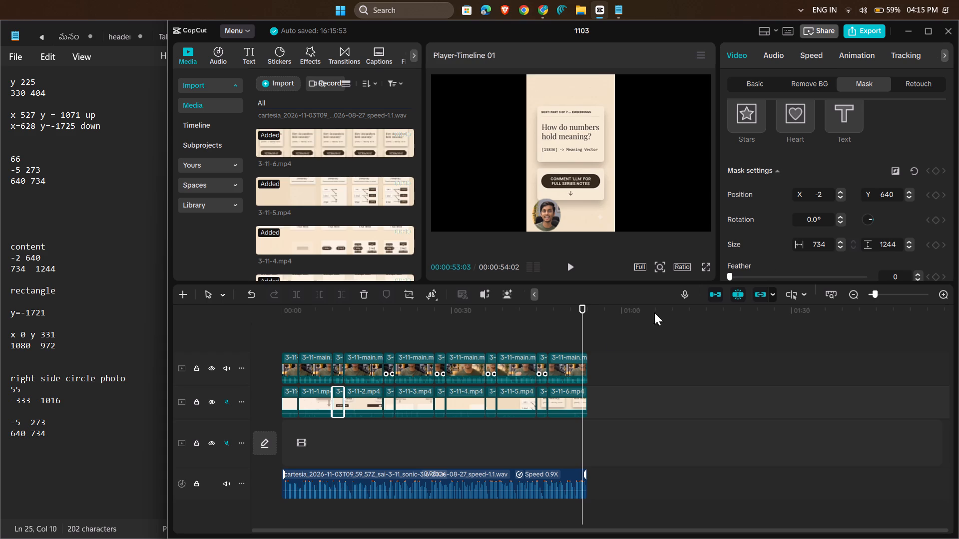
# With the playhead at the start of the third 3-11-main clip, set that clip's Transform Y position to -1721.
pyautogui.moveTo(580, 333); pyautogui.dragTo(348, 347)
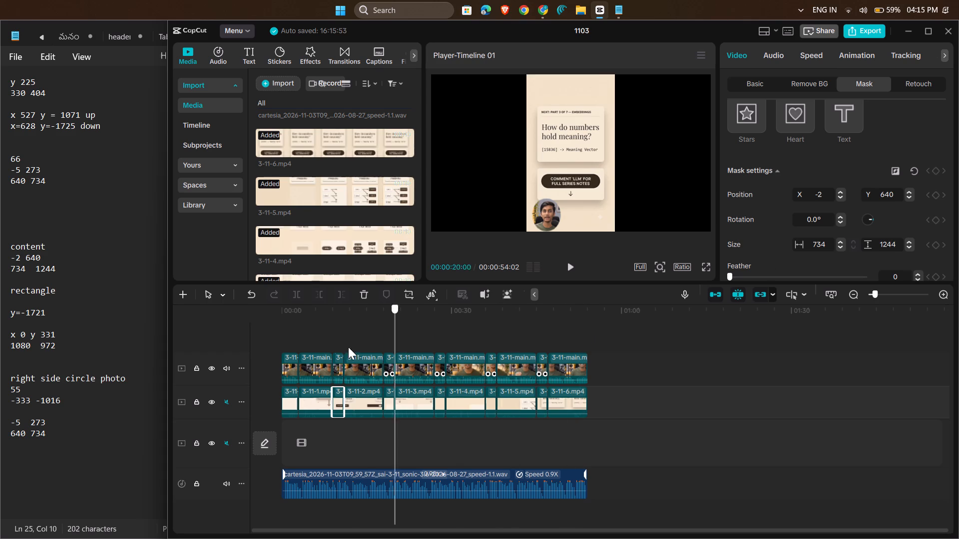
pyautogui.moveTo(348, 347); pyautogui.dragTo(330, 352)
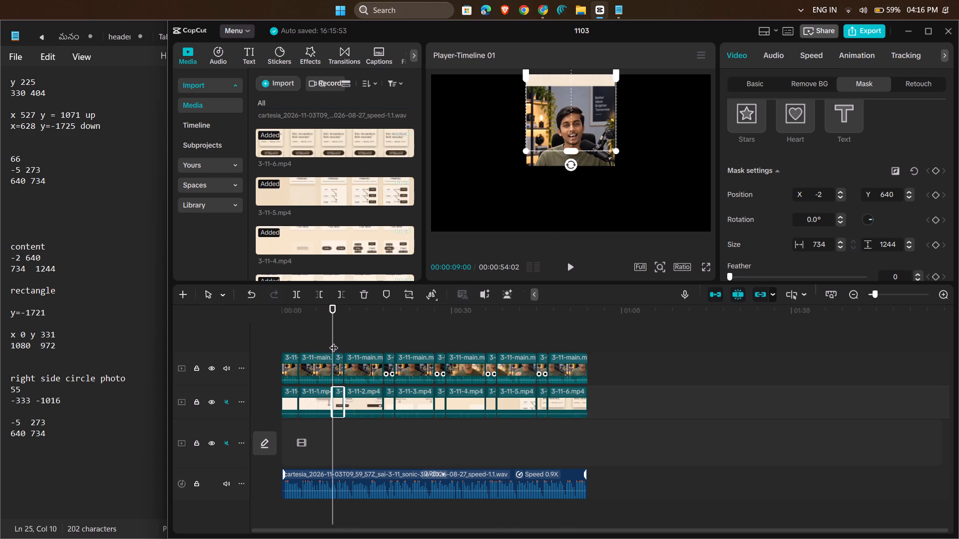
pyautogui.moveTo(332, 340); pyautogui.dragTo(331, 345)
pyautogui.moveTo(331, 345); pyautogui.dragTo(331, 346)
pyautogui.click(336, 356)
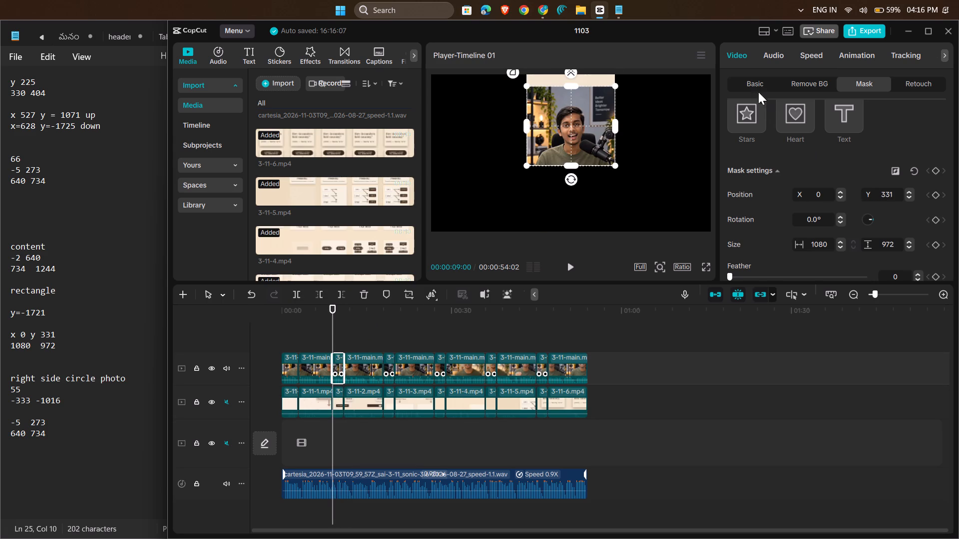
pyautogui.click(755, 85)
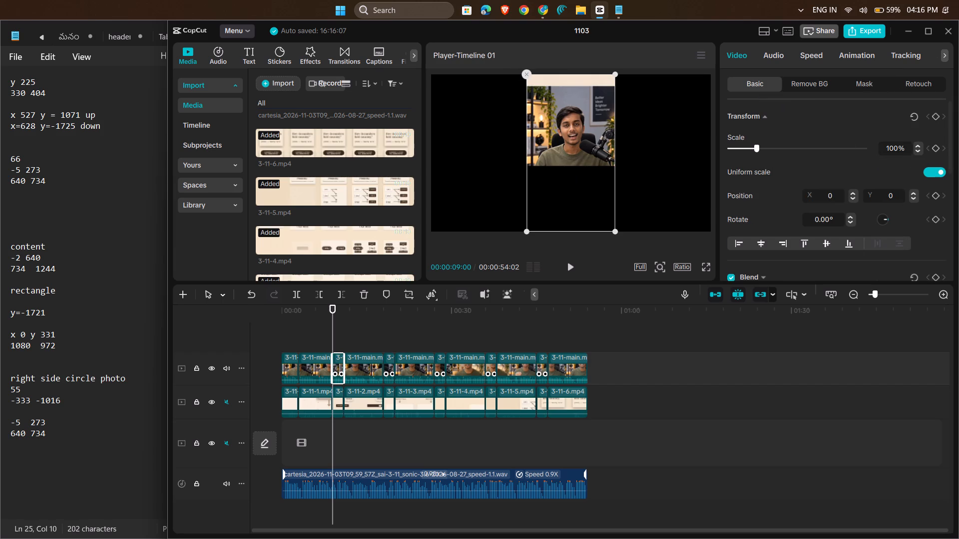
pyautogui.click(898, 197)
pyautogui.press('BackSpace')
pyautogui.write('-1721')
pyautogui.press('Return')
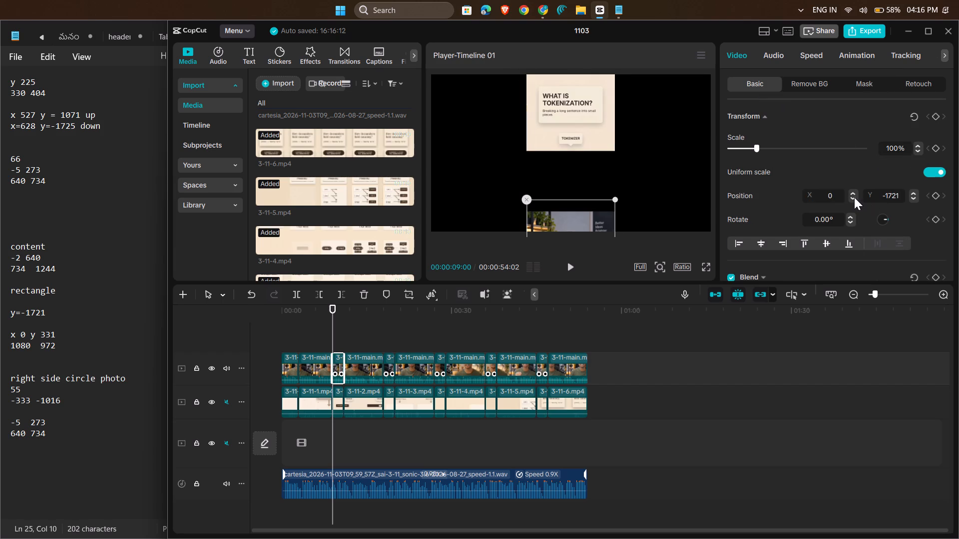
# Check the opening talking-head clip's Y position and set the third 3-11-main clip's Transform Y position to match, -754.
pyautogui.click(283, 367)
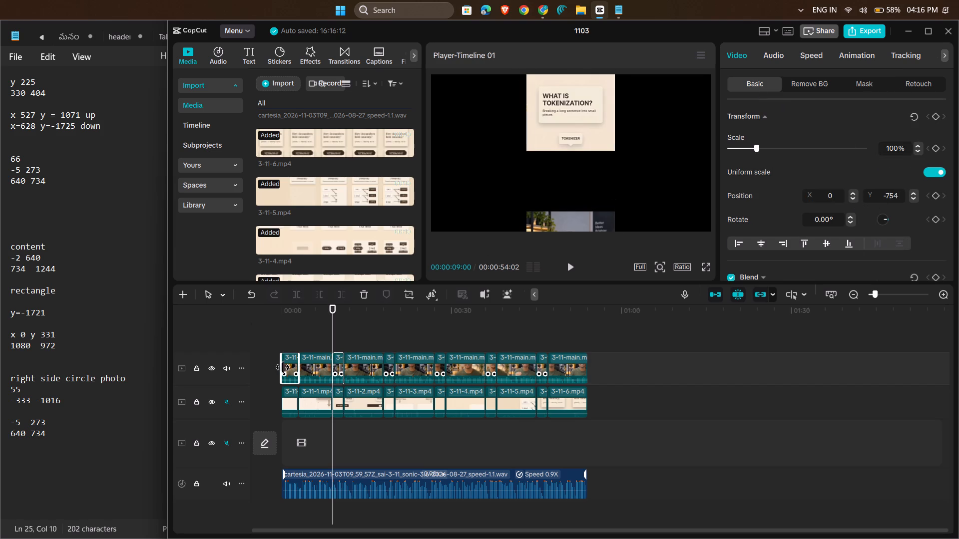
pyautogui.click(899, 200)
pyautogui.hotkey('ctrl', 'z')
pyautogui.hotkey('ctrl', 'a')
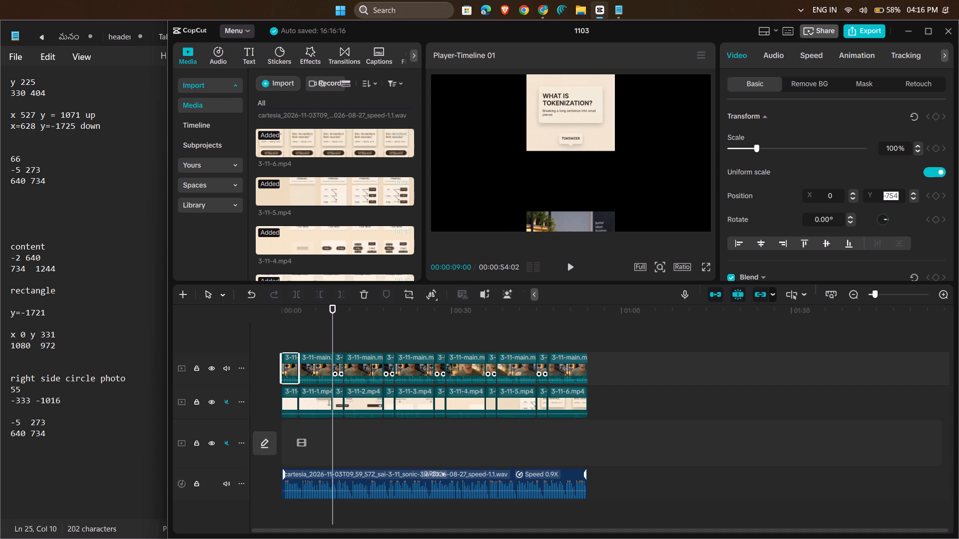
pyautogui.hotkey('ctrl', 'c')
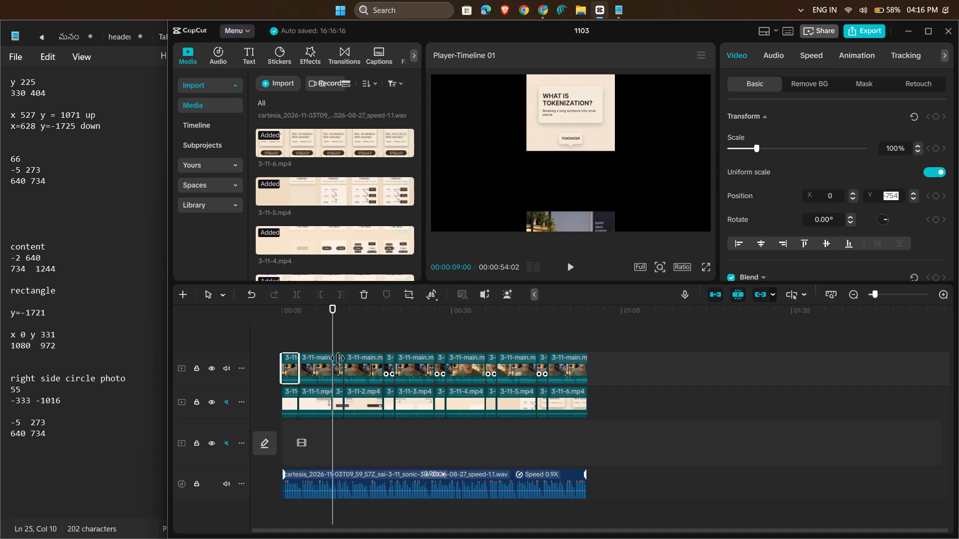
pyautogui.click(338, 358)
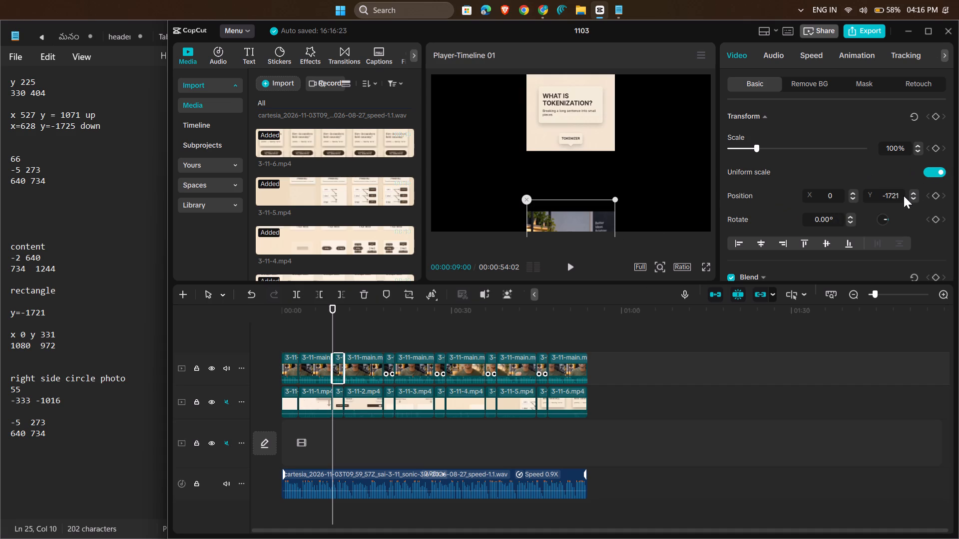
pyautogui.click(904, 196)
pyautogui.click(900, 196)
pyautogui.press('BackSpace')
pyautogui.press('BackSpace')
pyautogui.press('BackSpace')
pyautogui.press('BackSpace')
pyautogui.write('754')
pyautogui.press('Return')
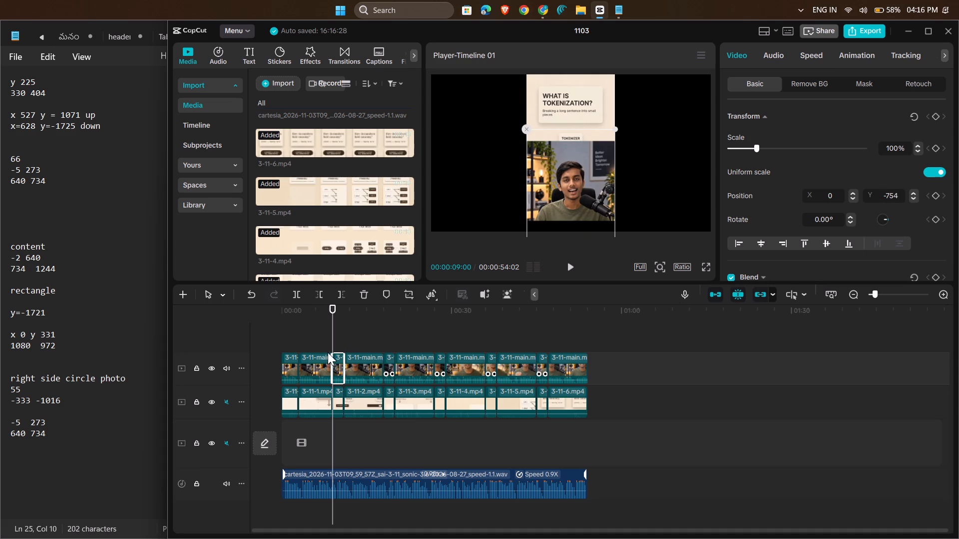
# Compare the opening talking-head clip's framing with the third 3-11-main clip's at 00:00:09:00, and examine the third clip's mask settings.
pyautogui.click(291, 368)
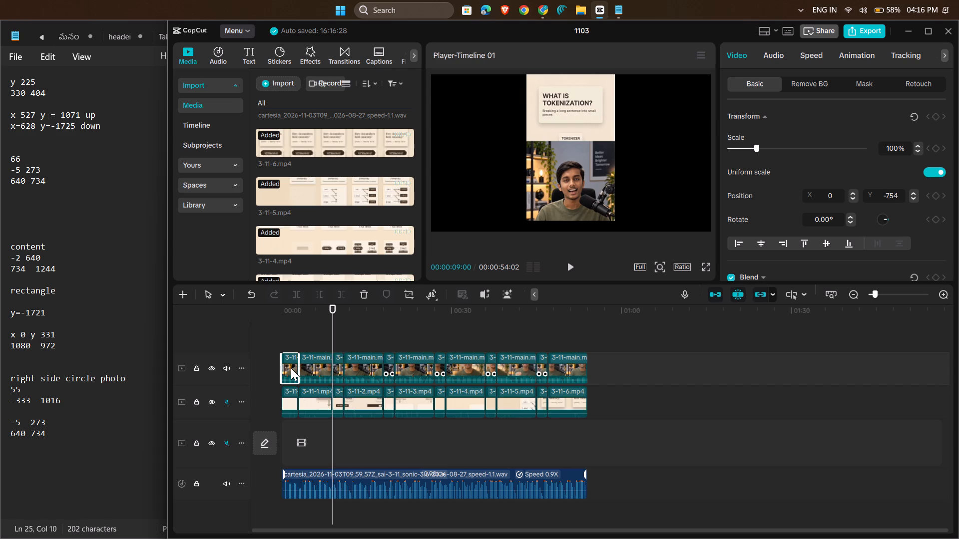
pyautogui.click(291, 368)
pyautogui.moveTo(335, 338); pyautogui.dragTo(294, 351)
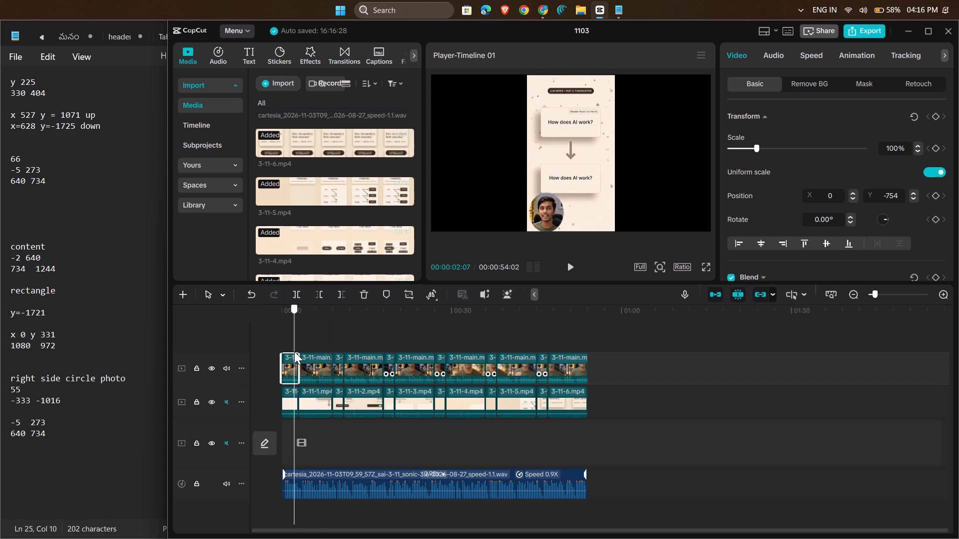
pyautogui.moveTo(294, 351); pyautogui.dragTo(282, 353)
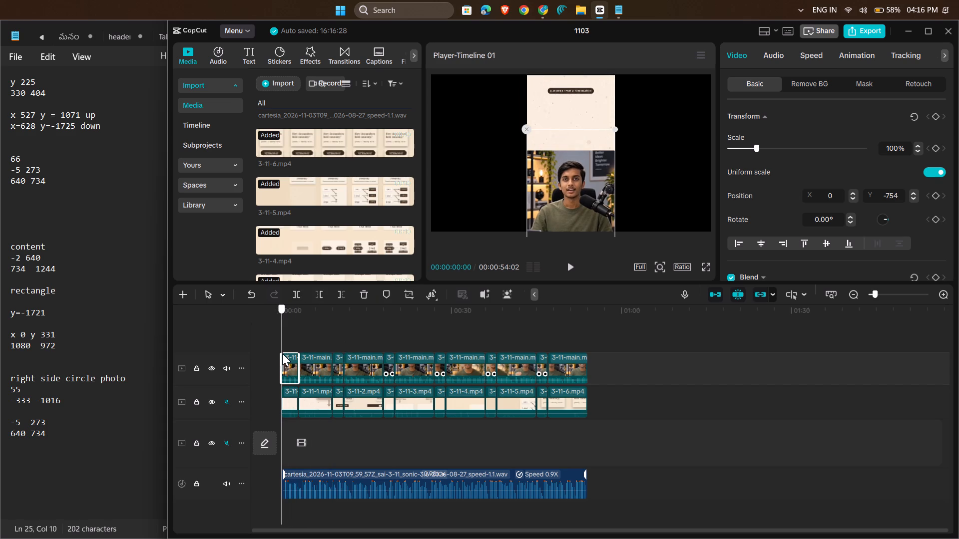
pyautogui.moveTo(282, 353); pyautogui.dragTo(344, 357)
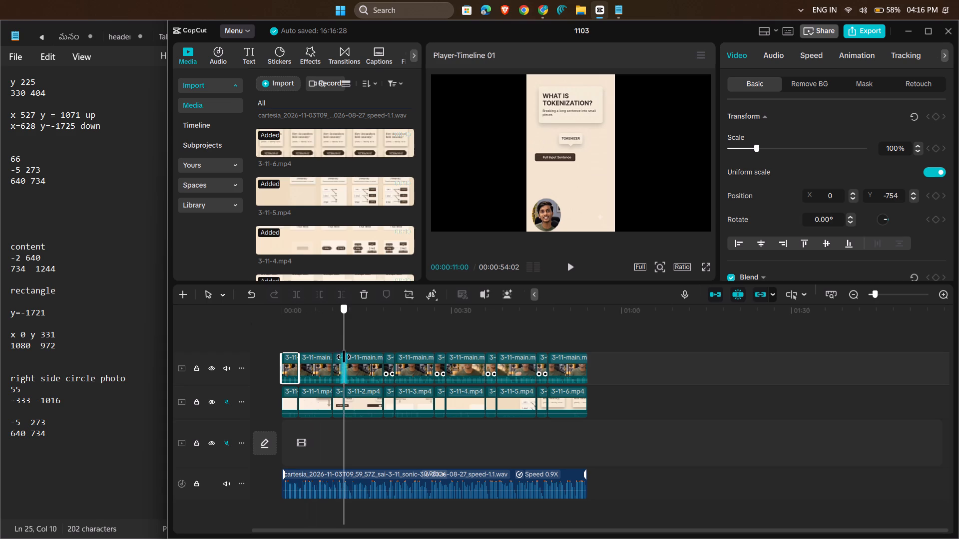
pyautogui.moveTo(344, 357); pyautogui.dragTo(332, 357)
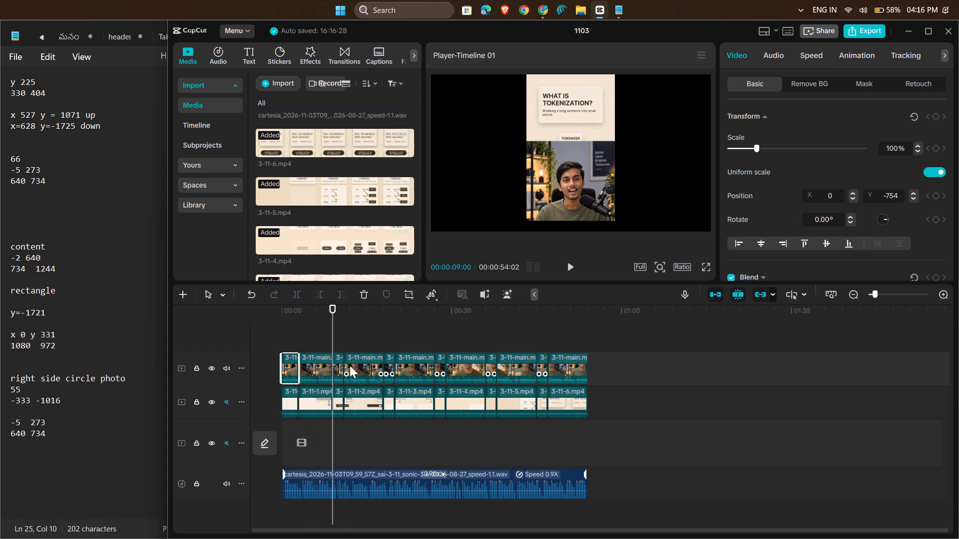
pyautogui.click(335, 365)
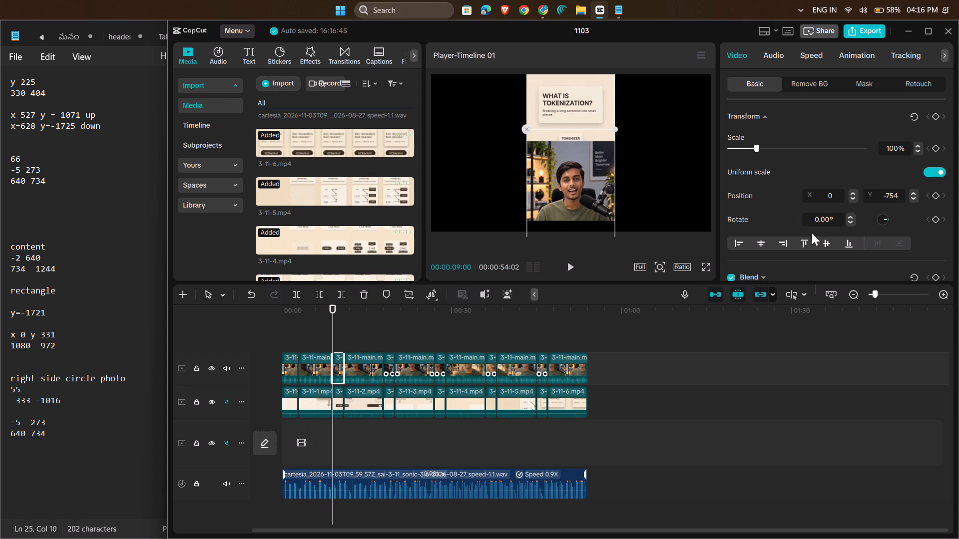
pyautogui.click(866, 78)
pyautogui.scroll(-1, 833, 180)
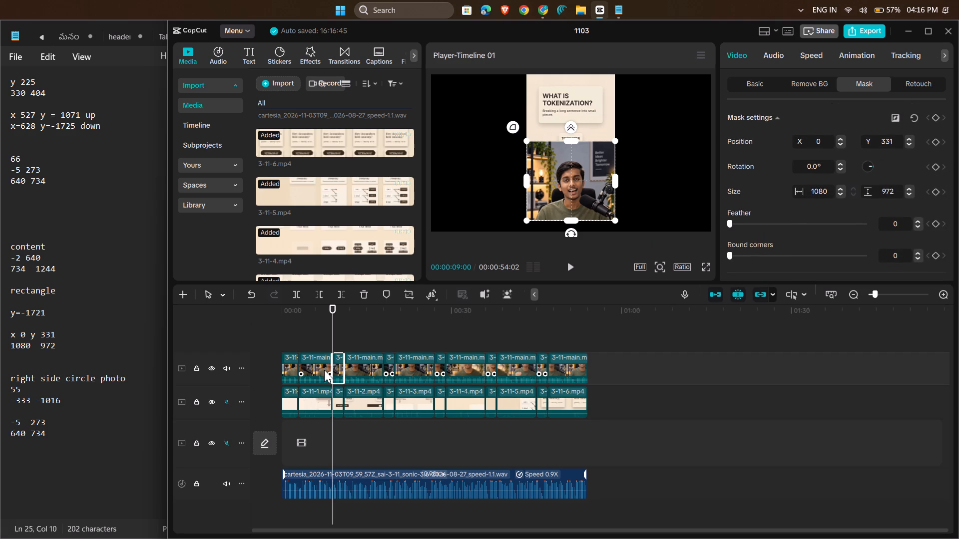
# In Notepad, replace the two mask lines below y=-1721 with the opening clip's mask position 0 201 and size 1064 1001.
pyautogui.click(291, 368)
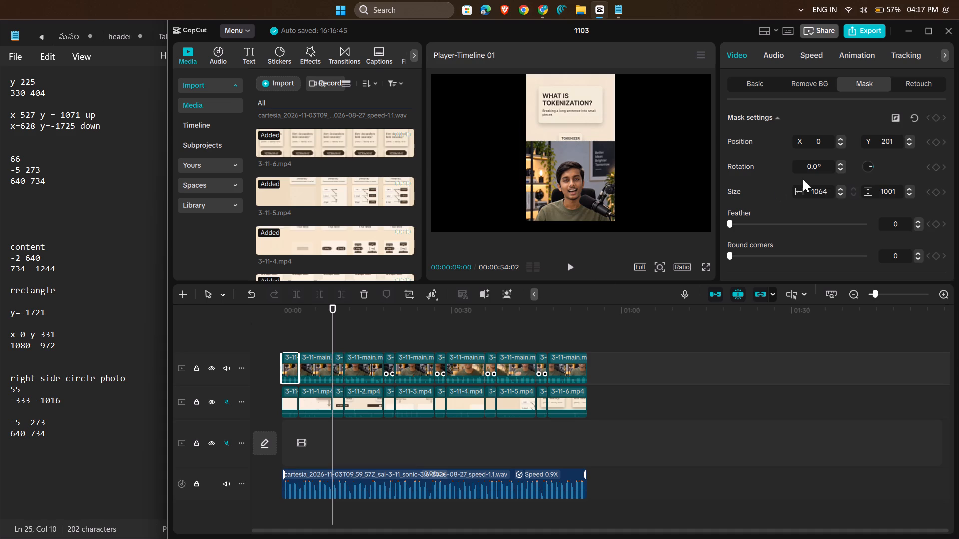
pyautogui.scroll(1, 803, 179)
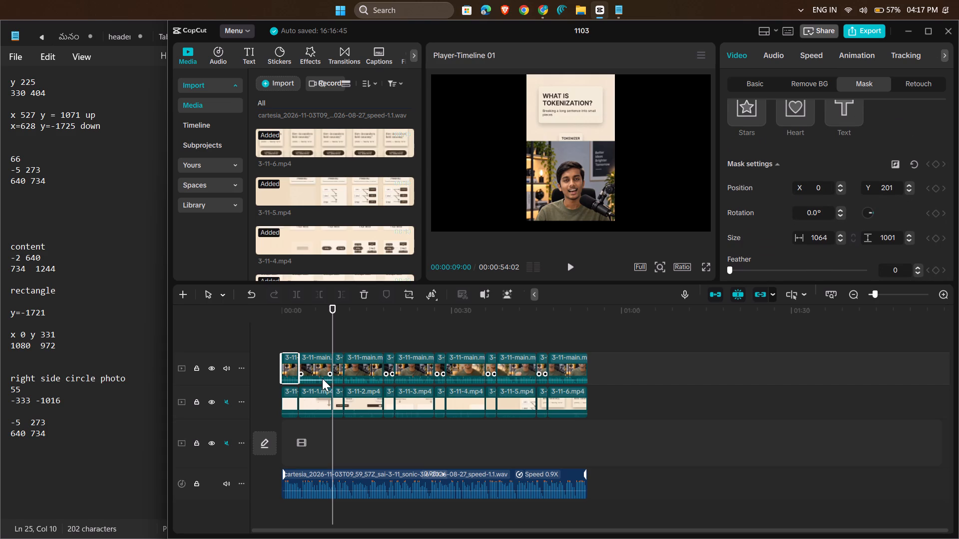
pyautogui.moveTo(71, 342); pyautogui.dragTo(5, 333)
pyautogui.press('BackSpace')
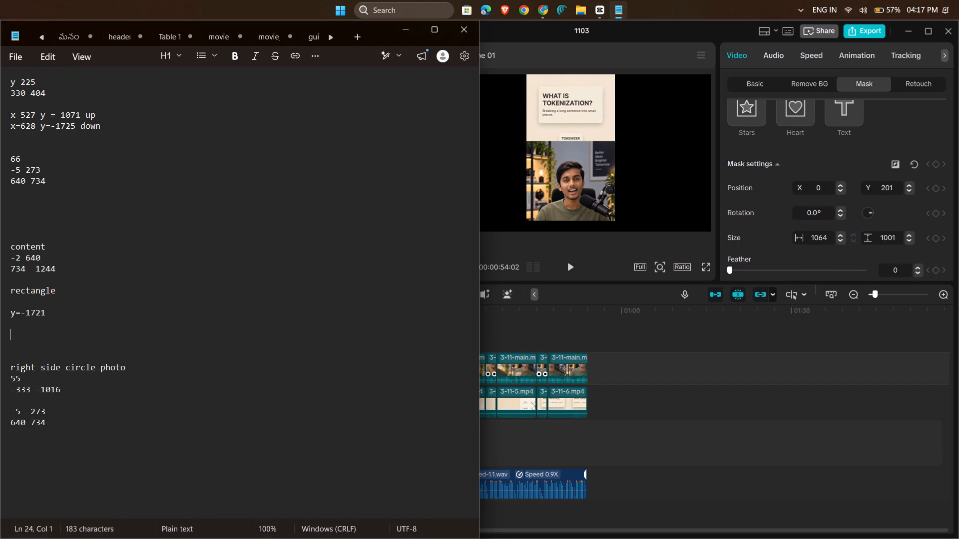
pyautogui.write('0 201')
pyautogui.press('Return')
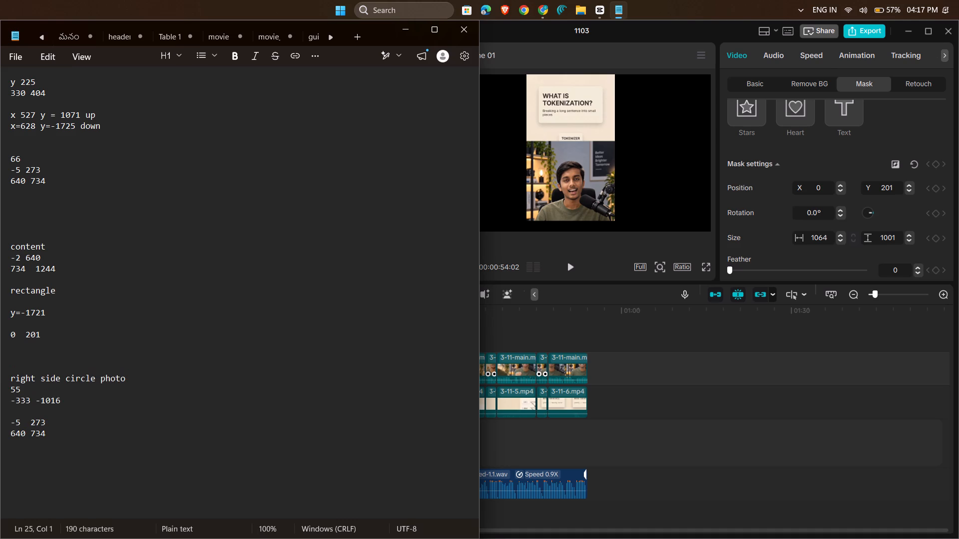
pyautogui.write('1064 1001')
pyautogui.press('Return')
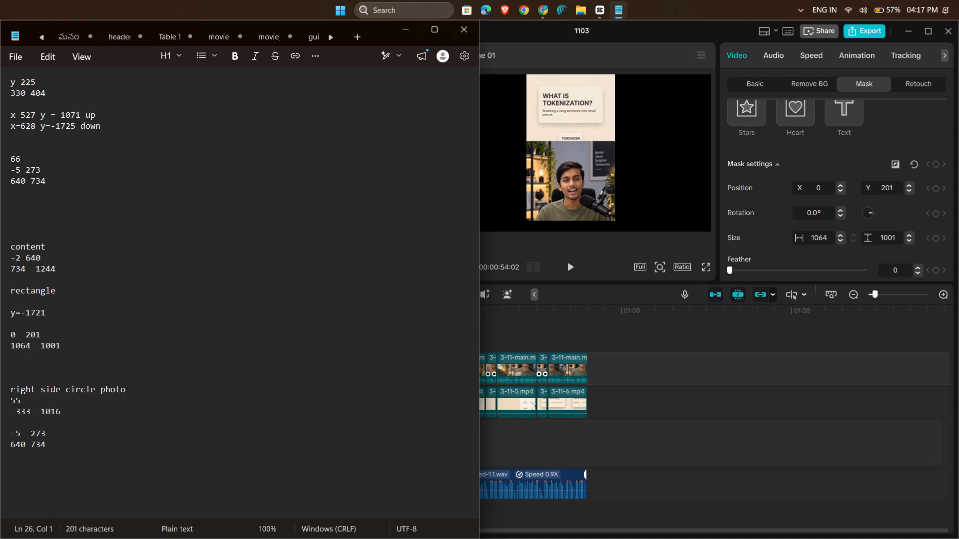
# Switch to Chrome and filter the LeetCode "Delete Node in a BST" solutions by Java.
pyautogui.click(546, 15)
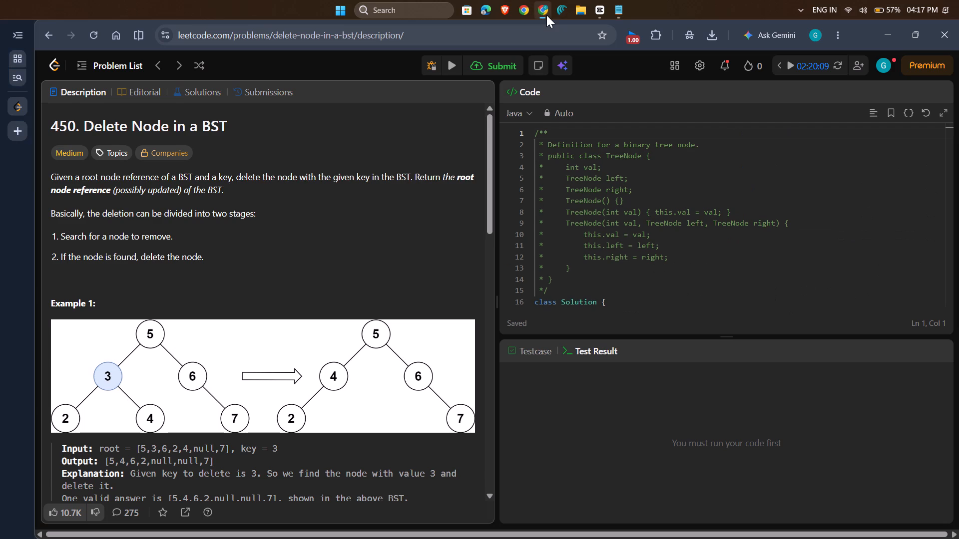
pyautogui.scroll(-1, 600, 205)
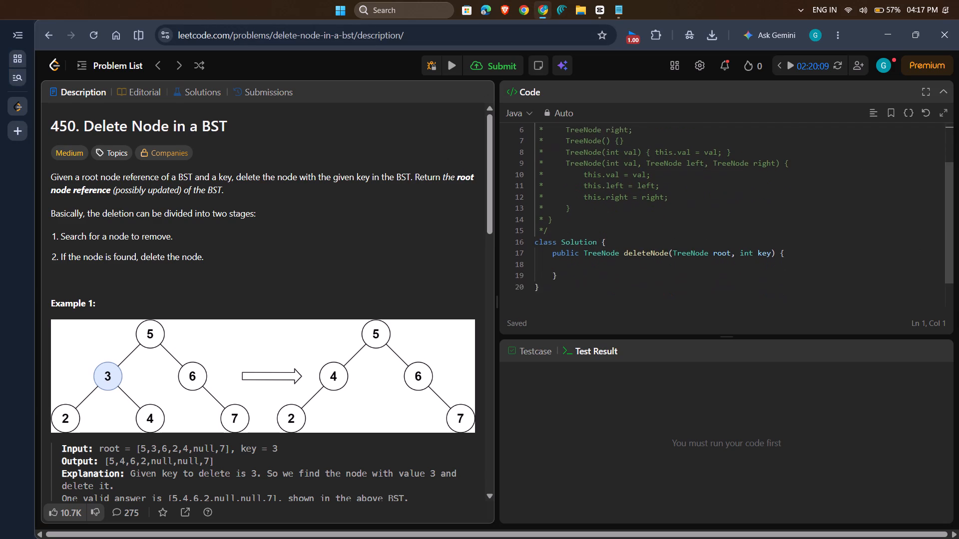
pyautogui.scroll(-1, 600, 205)
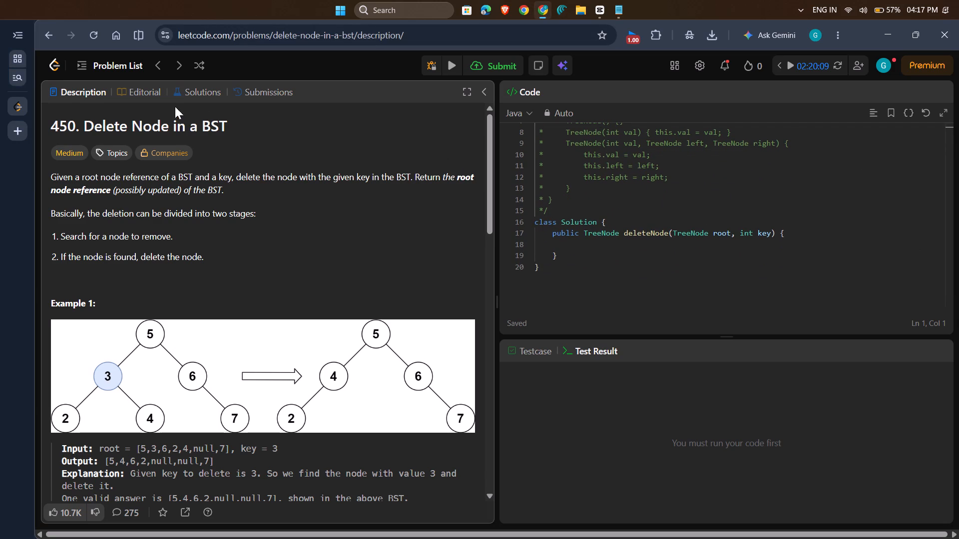
pyautogui.click(196, 95)
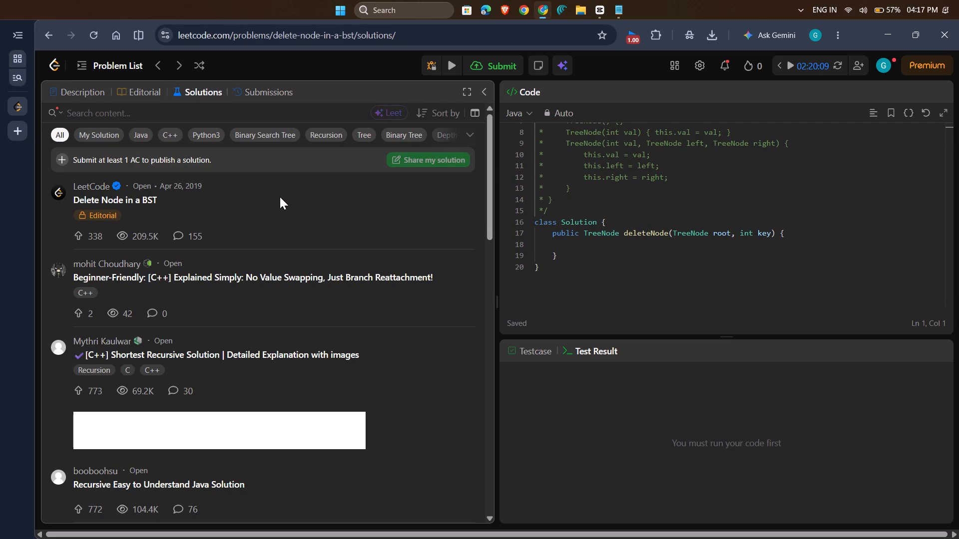
pyautogui.click(138, 136)
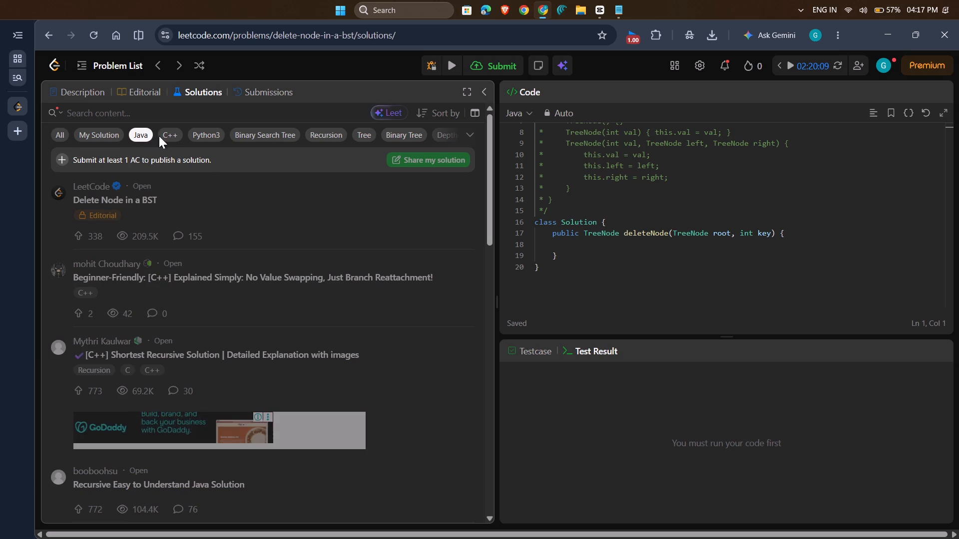
# Open the "Beat 100% Simplest!!" solution and read through its explanation and Java code.
pyautogui.click(135, 195)
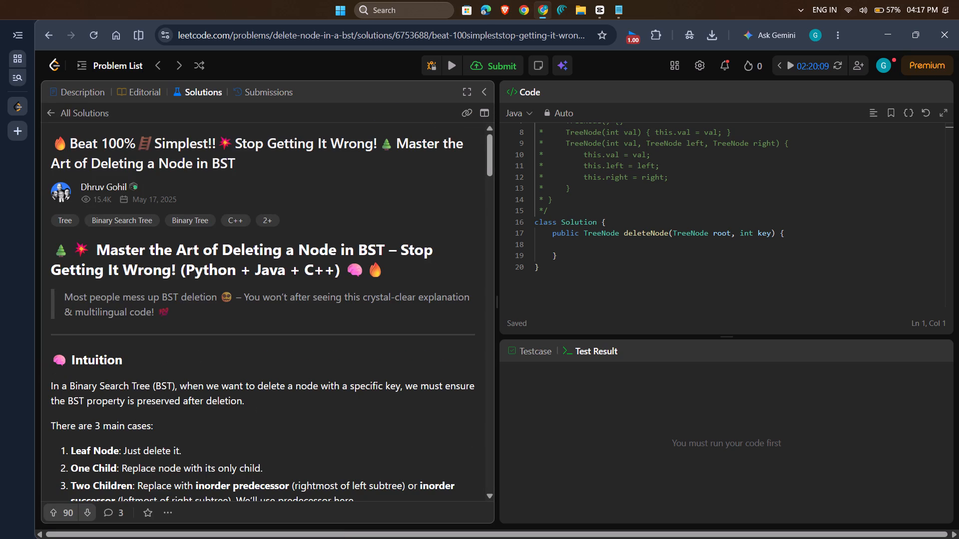
pyautogui.scroll(-4, 175, 270)
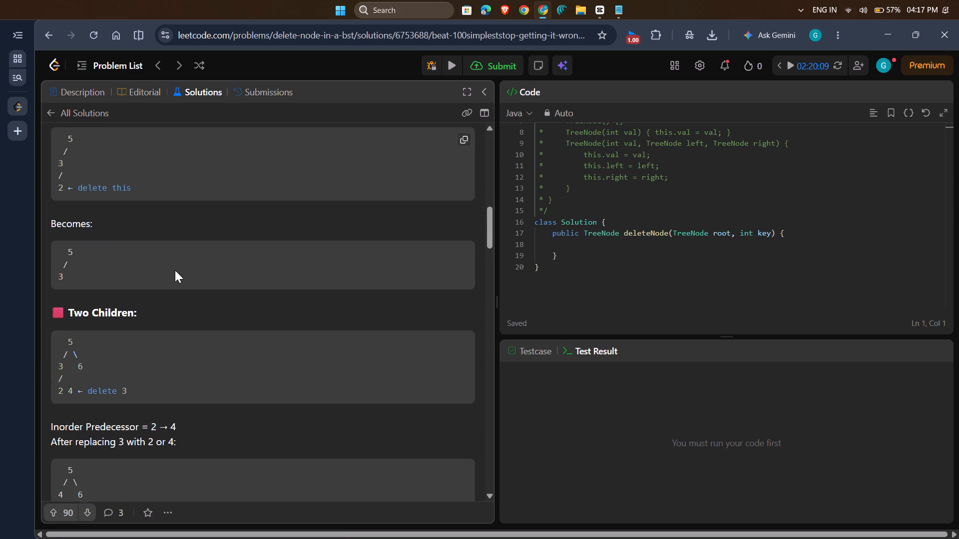
pyautogui.scroll(-4, 175, 270)
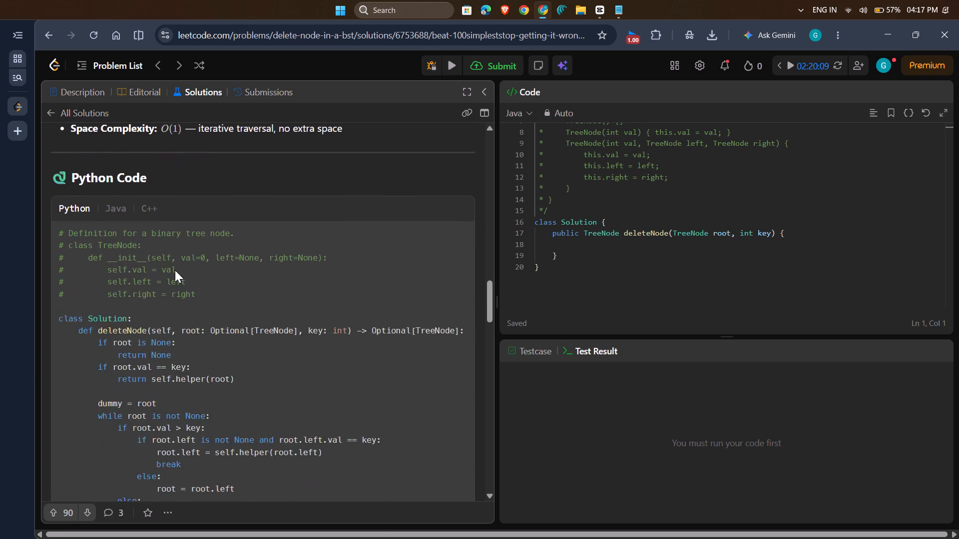
pyautogui.scroll(-1, 175, 270)
pyautogui.click(118, 173)
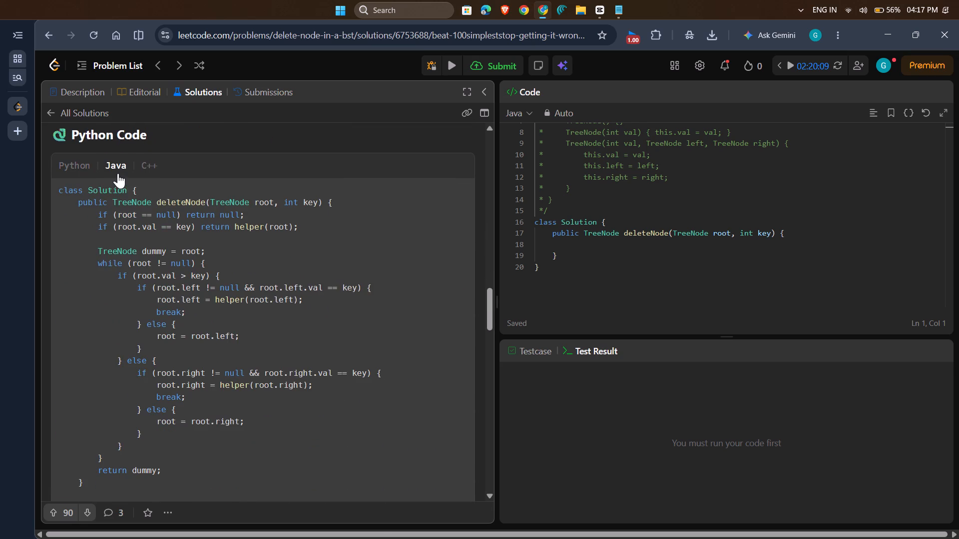
pyautogui.scroll(1, 160, 291)
pyautogui.scroll(-1, 160, 291)
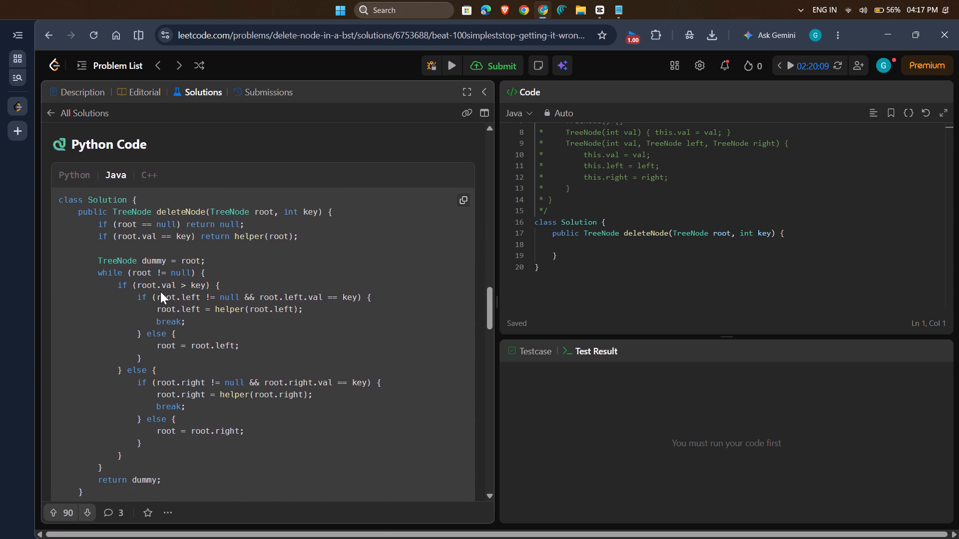
pyautogui.scroll(-1, 160, 291)
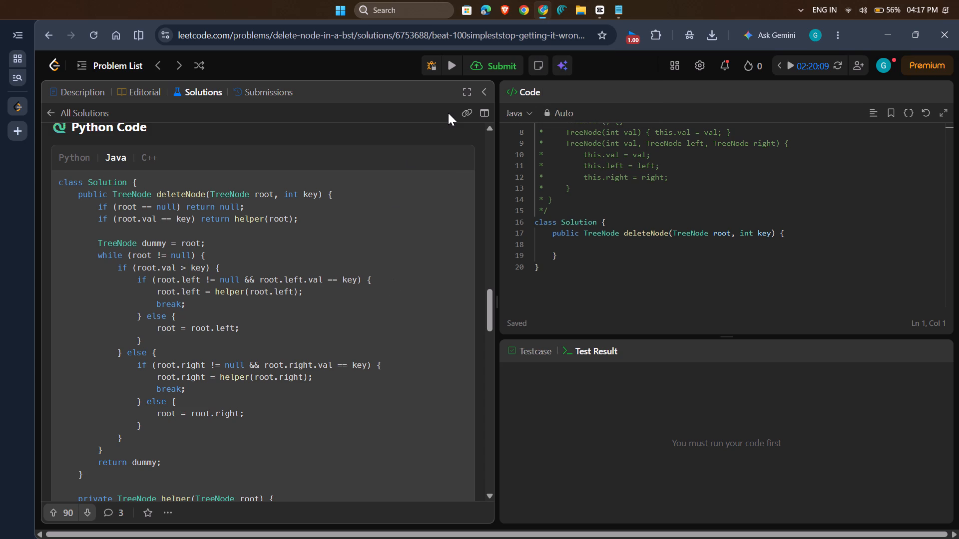
pyautogui.scroll(-2, 353, 293)
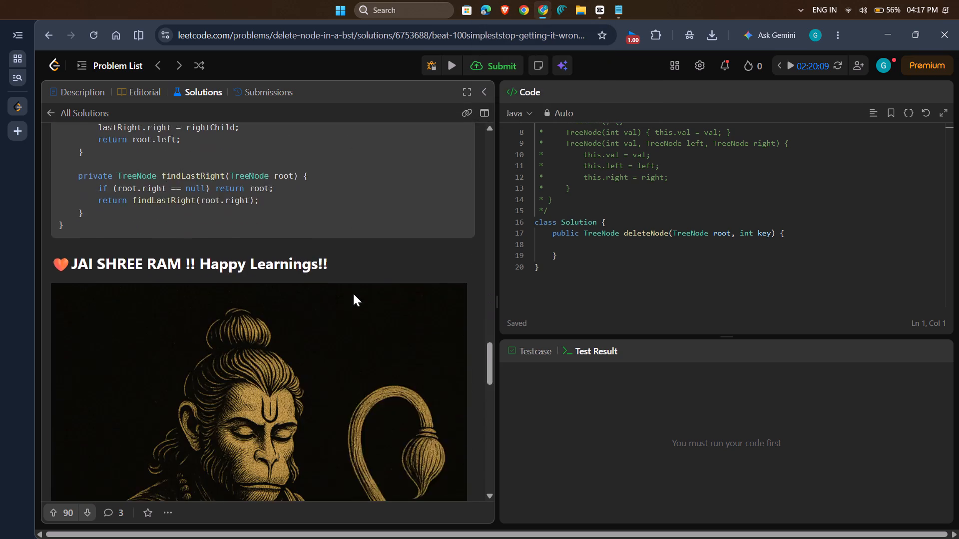
pyautogui.scroll(-5, 353, 293)
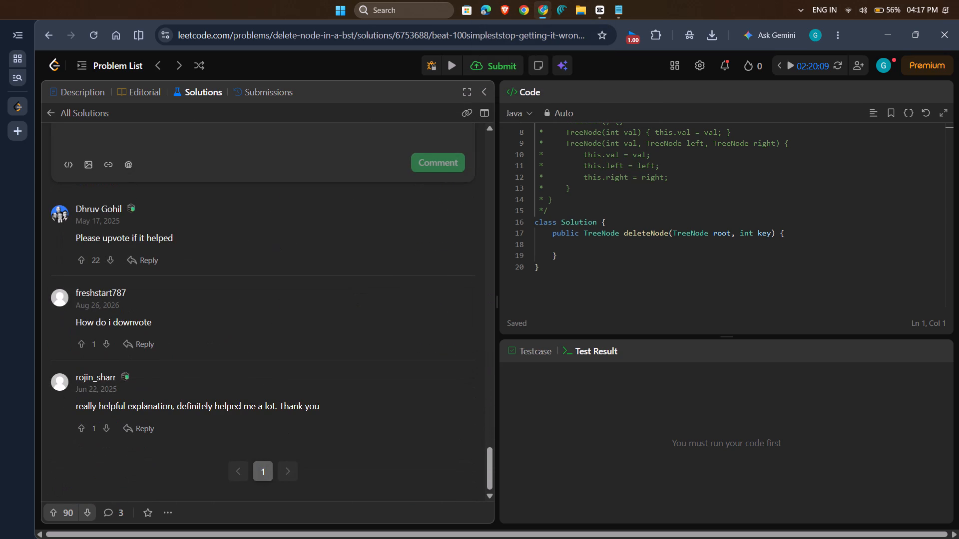
# Open the "Delete a BST Node in Just 3 Simple Cases" solution and read through its approach and Java code.
pyautogui.click(60, 120)
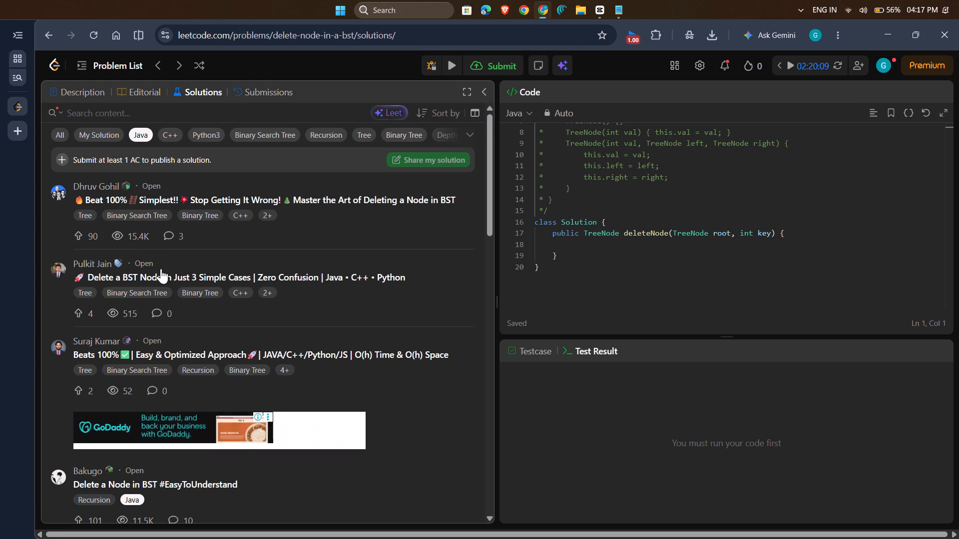
pyautogui.click(161, 269)
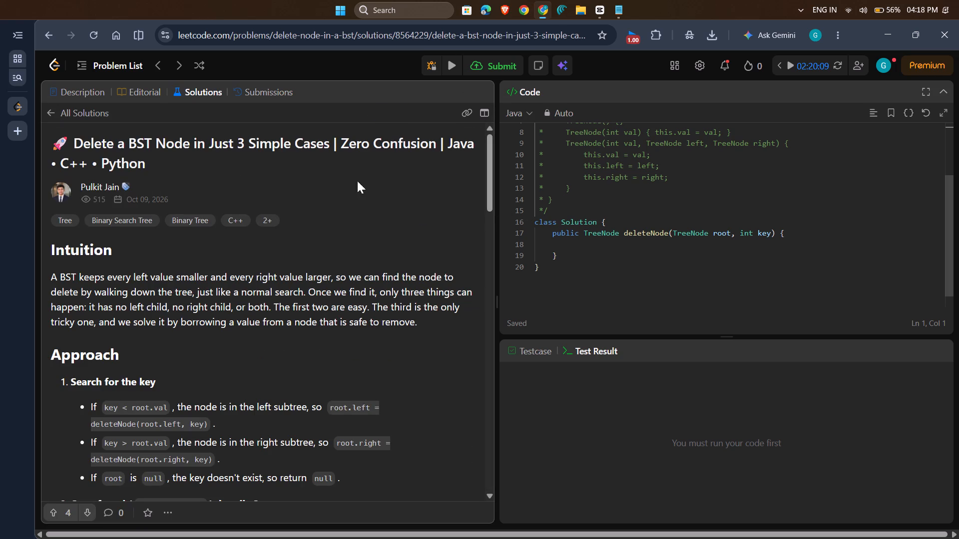
pyautogui.click(65, 98)
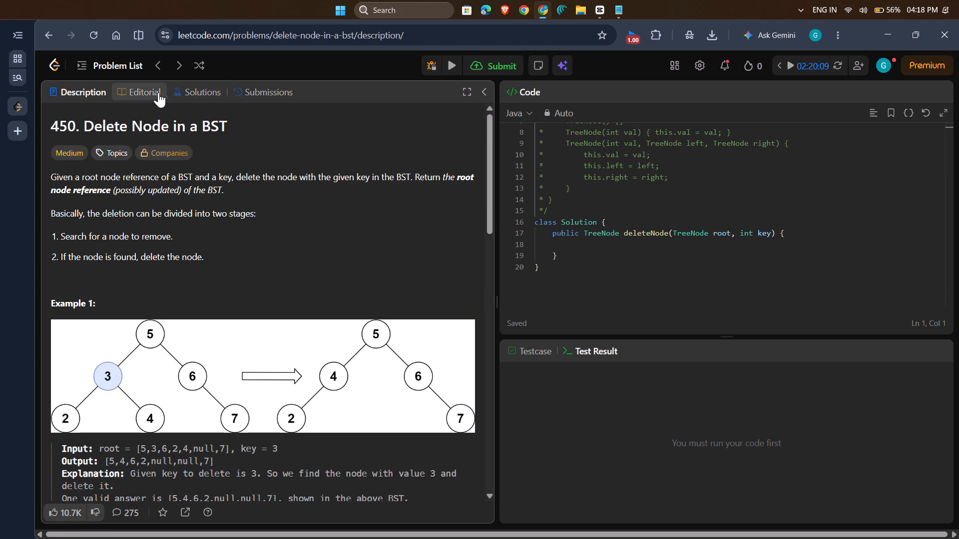
pyautogui.click(192, 91)
pyautogui.scroll(-3, 226, 191)
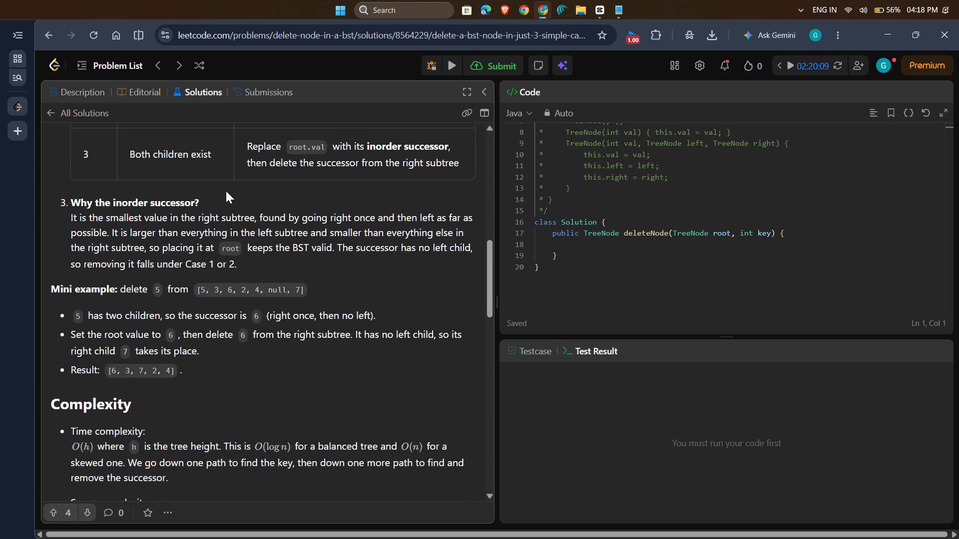
pyautogui.scroll(-2, 226, 191)
pyautogui.scroll(2, 226, 191)
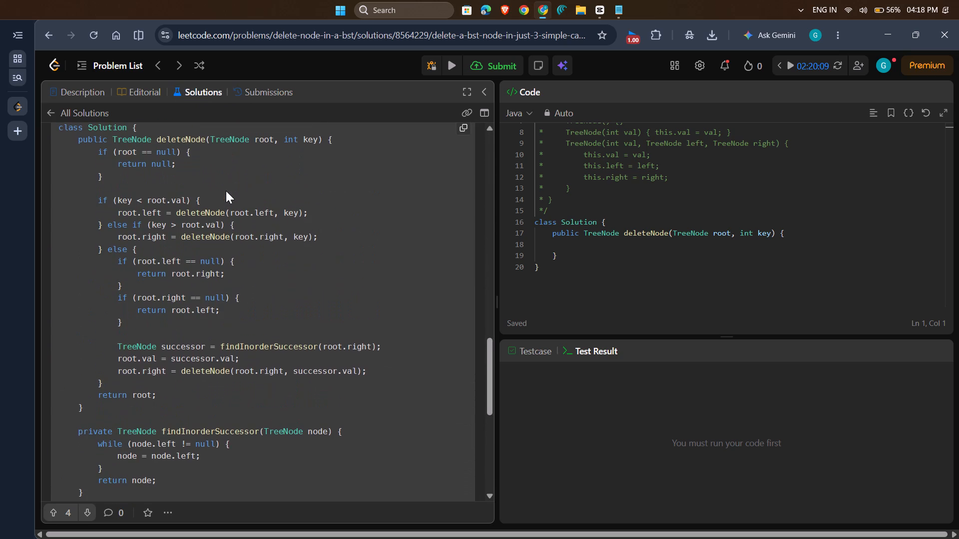
pyautogui.scroll(1, 226, 191)
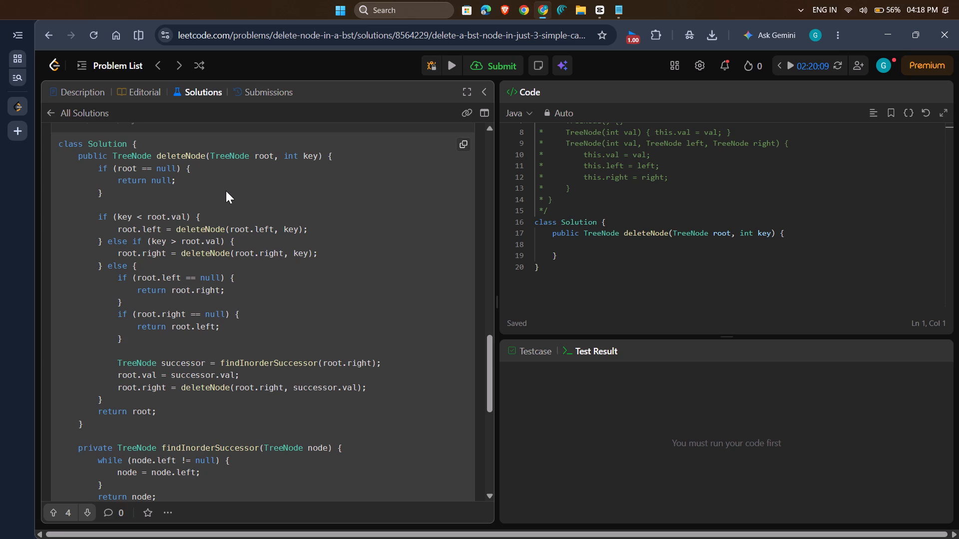
# Return to the 1103 project in CapCut with the Notepad coordinates showing alongside it.
pyautogui.click(599, 5)
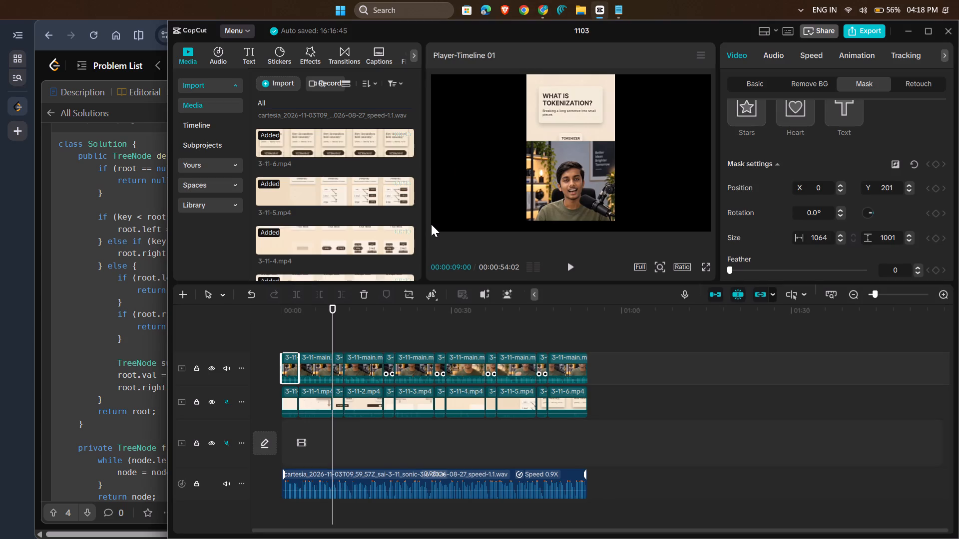
pyautogui.click(623, 2)
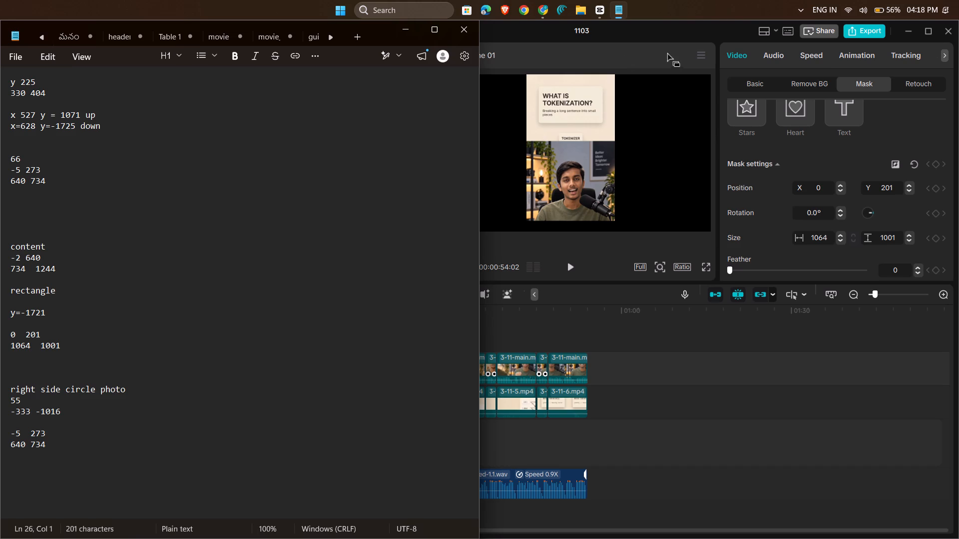
pyautogui.click(652, 33)
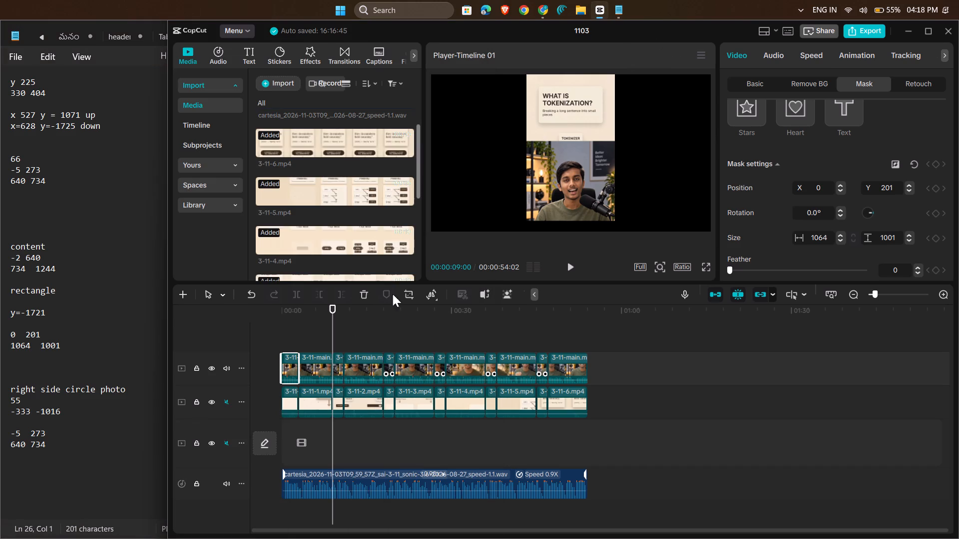
# Set the mask size to 1064 by 1001 on the short talking-head clip at 9 seconds.
pyautogui.click(340, 371)
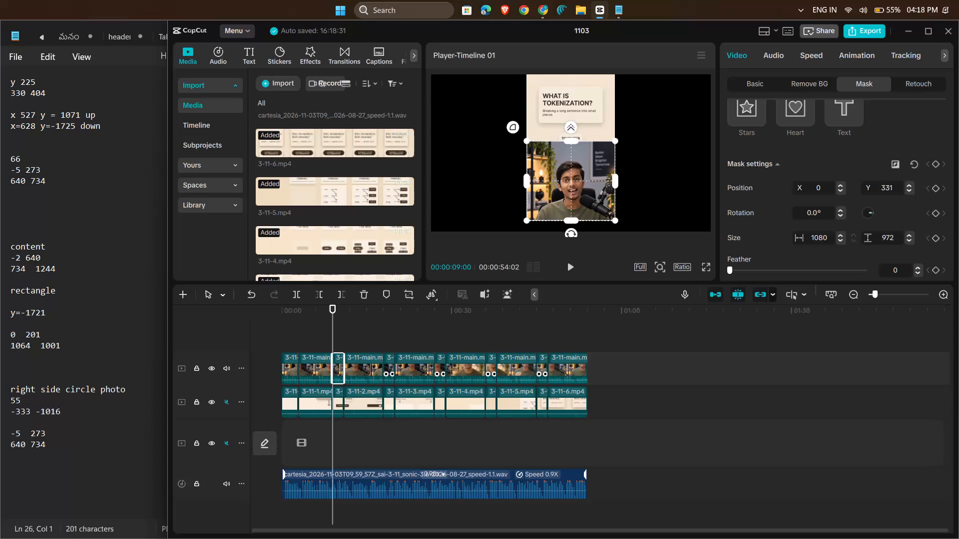
pyautogui.click(830, 237)
pyautogui.press('BackSpace')
pyautogui.press('BackSpace')
pyautogui.write('64')
pyautogui.press('Return')
pyautogui.click(894, 239)
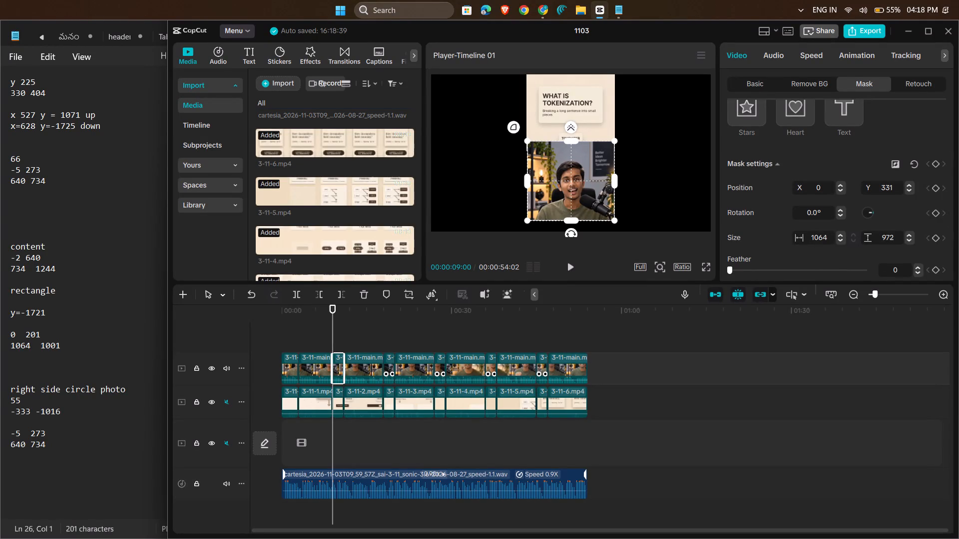
pyautogui.press('BackSpace')
pyautogui.press('BackSpace')
pyautogui.press('BackSpace')
pyautogui.write('1001')
pyautogui.press('Return')
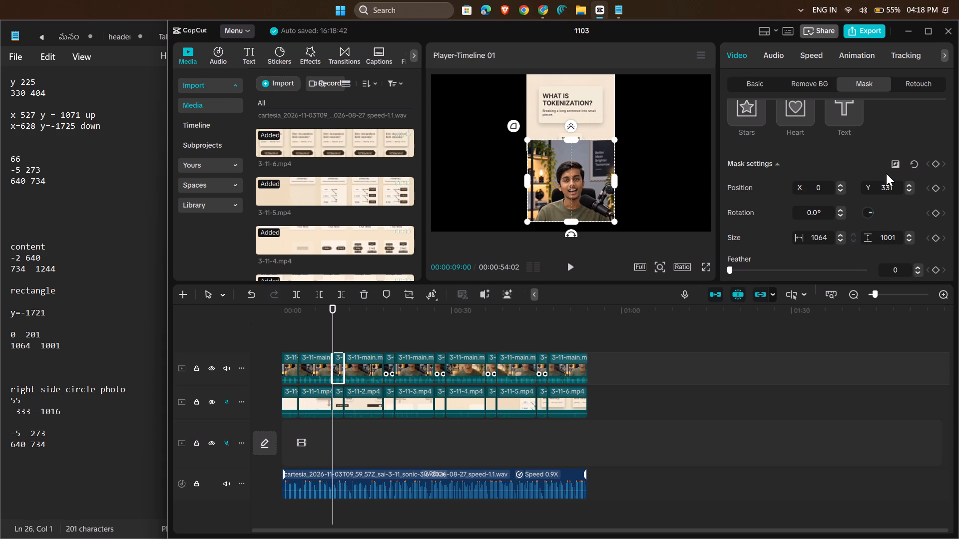
# Set the mask's Y position to 201 on the talking-head clip at 9 seconds.
pyautogui.click(895, 185)
pyautogui.press('BackSpace')
pyautogui.press('BackSpace')
pyautogui.press('BackSpace')
pyautogui.press('BackSpace')
pyautogui.write('201')
pyautogui.press('Return')
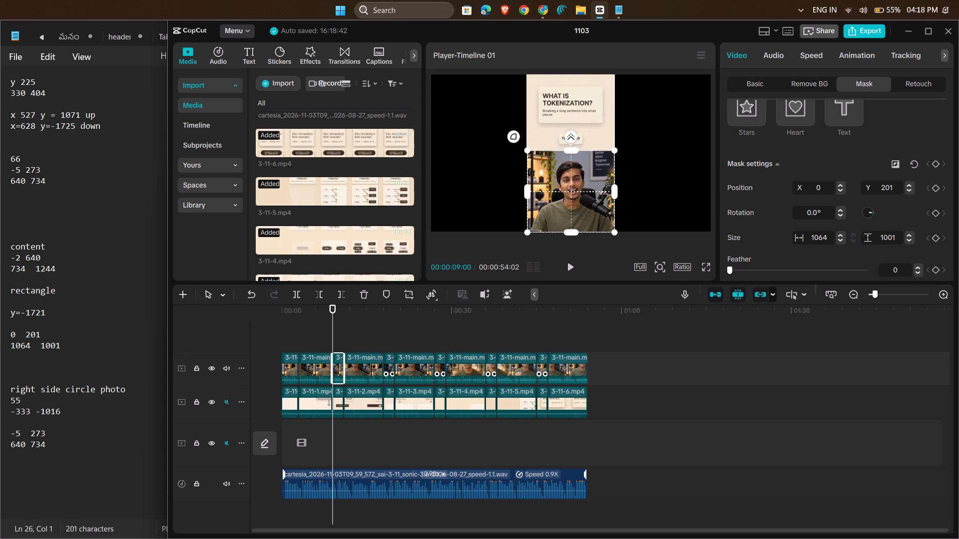
pyautogui.click(688, 171)
# Set the Y position to -1721 for the short talking-head clip between the 3-11-2 and 3-11-3 sections.
pyautogui.click(751, 83)
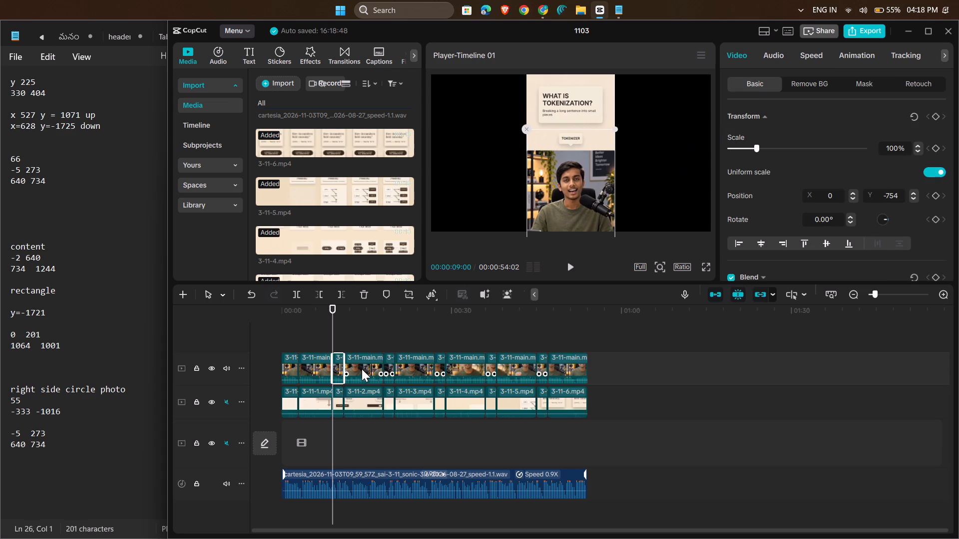
pyautogui.click(390, 364)
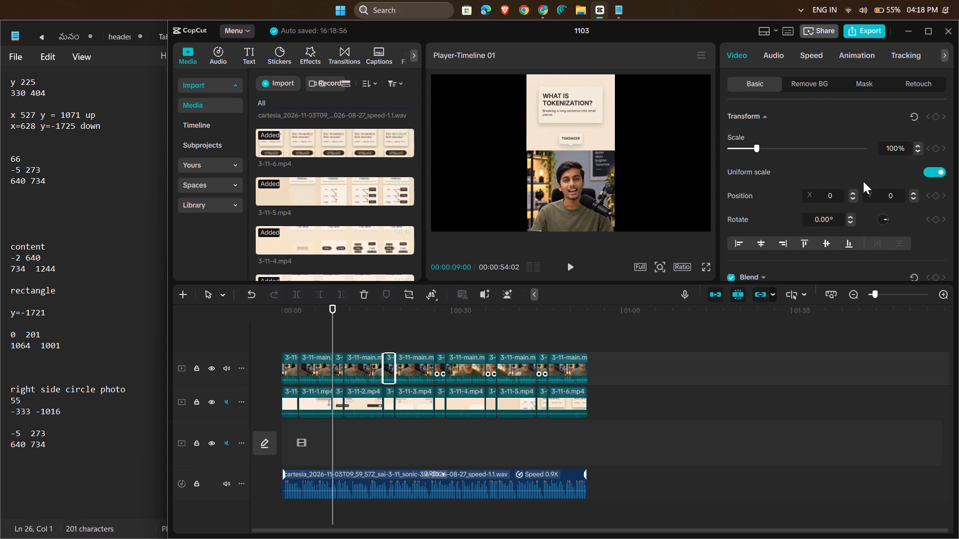
pyautogui.click(900, 193)
pyautogui.press('BackSpace')
pyautogui.write('-1721')
pyautogui.press('Return')
# Add a rectangle mask to the short talking-head clip between the 3-11-2 and 3-11-3 sections.
pyautogui.click(867, 81)
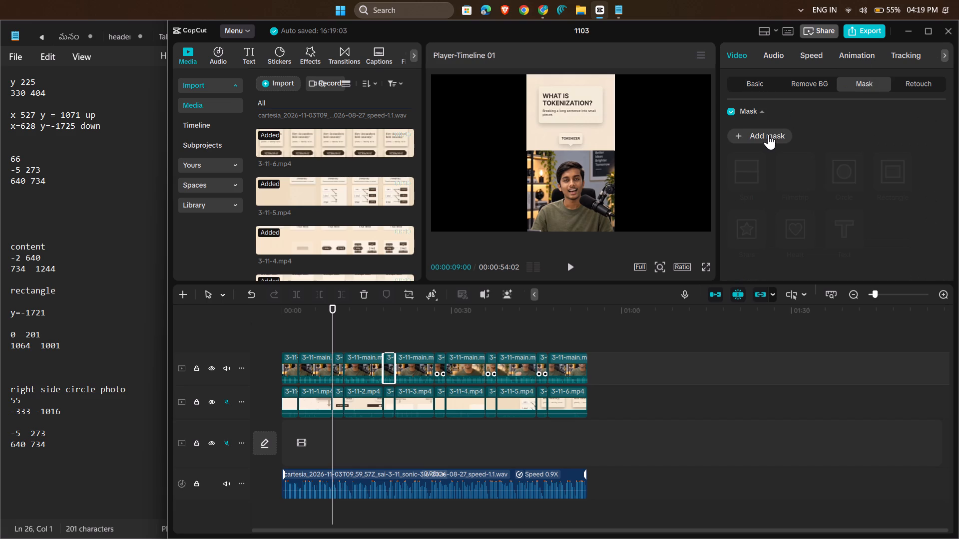
pyautogui.click(768, 134)
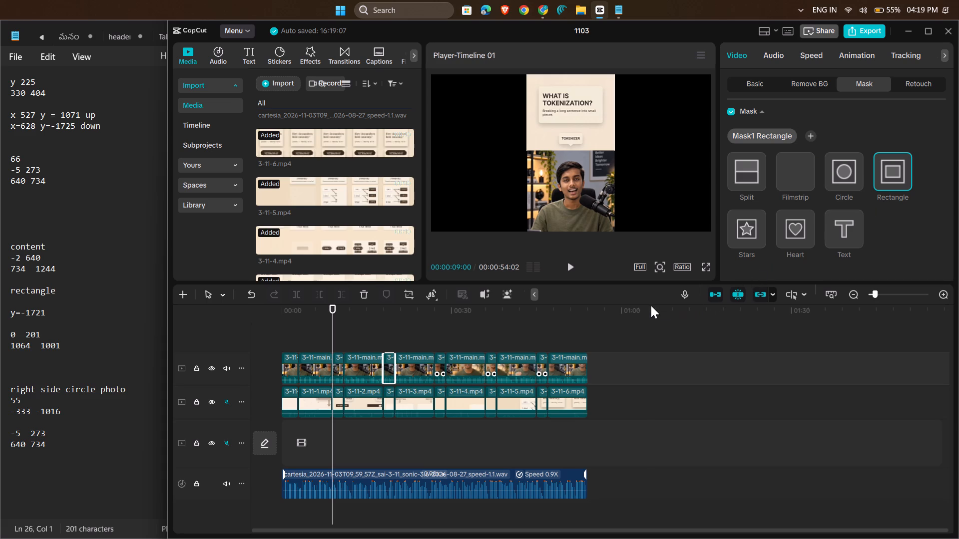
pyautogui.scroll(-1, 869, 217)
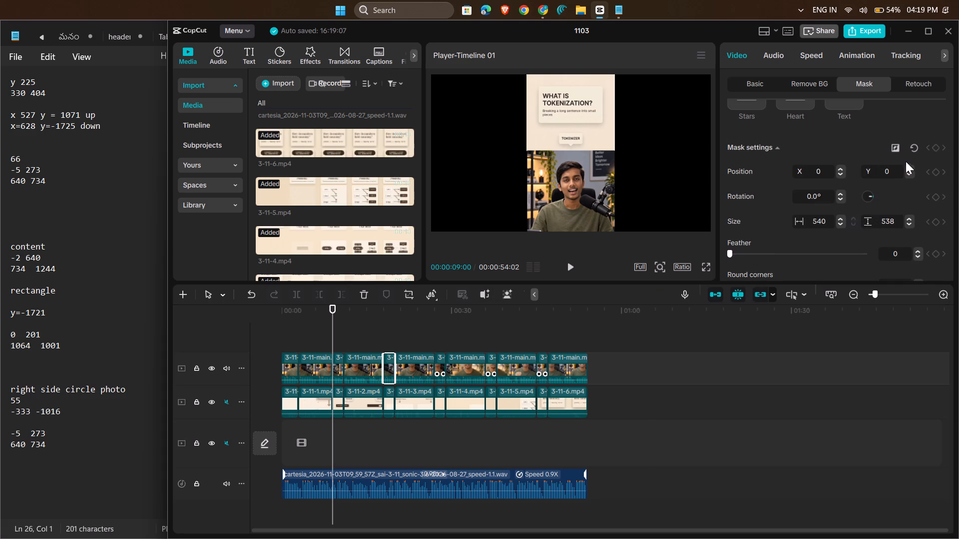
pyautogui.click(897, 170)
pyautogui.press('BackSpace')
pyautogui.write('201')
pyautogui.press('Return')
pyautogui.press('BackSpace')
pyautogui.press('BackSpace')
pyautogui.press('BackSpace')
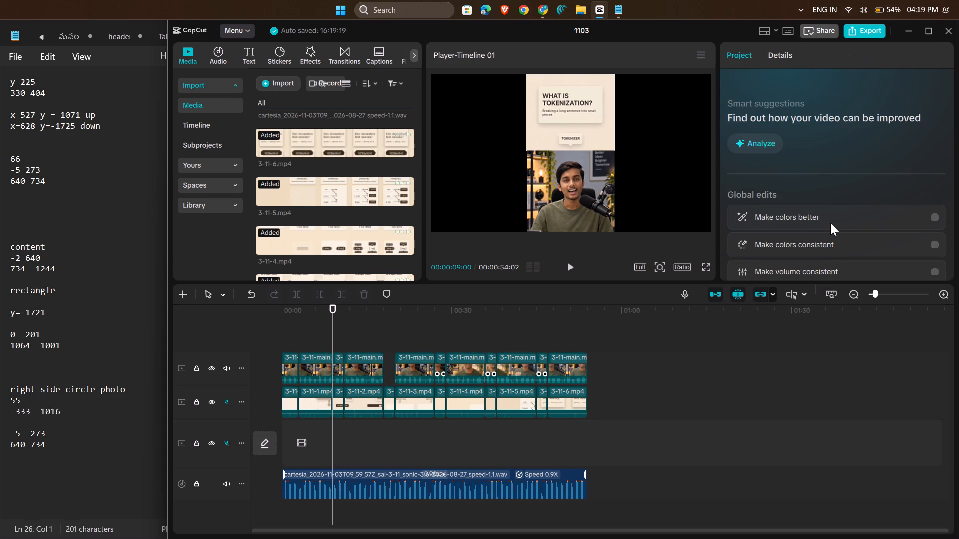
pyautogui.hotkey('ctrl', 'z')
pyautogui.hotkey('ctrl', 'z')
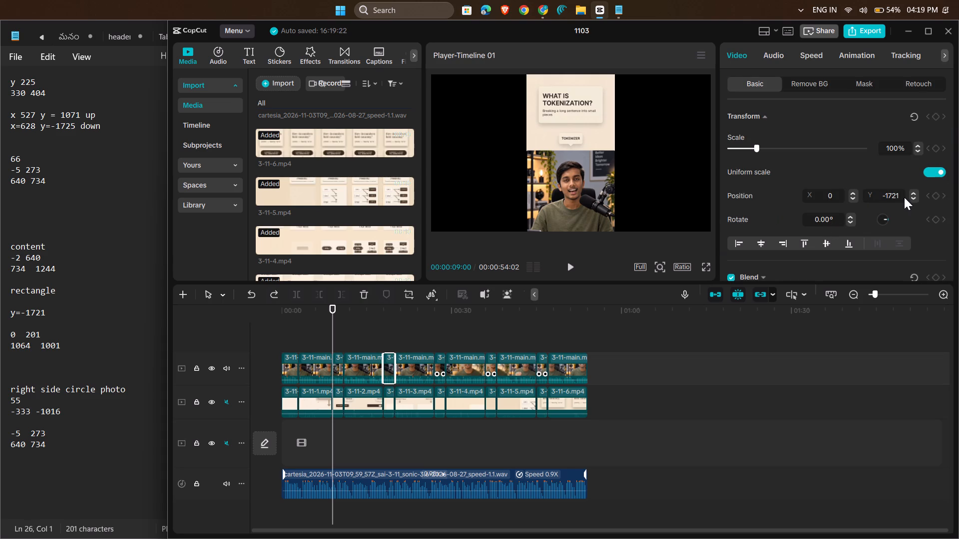
# Set the rectangle mask's Y position to 201 on the short talking-head clip before the 3-11-3 section.
pyautogui.click(869, 83)
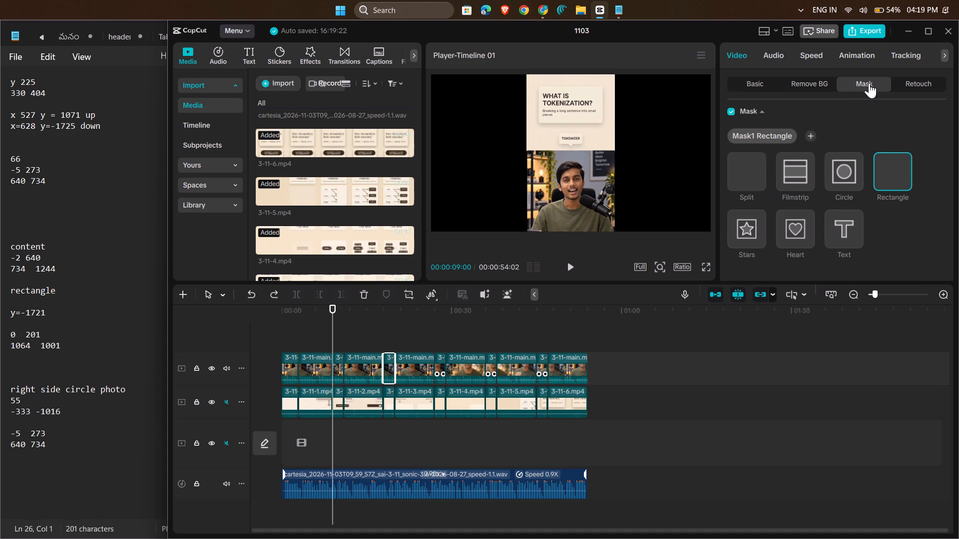
pyautogui.scroll(-1, 828, 216)
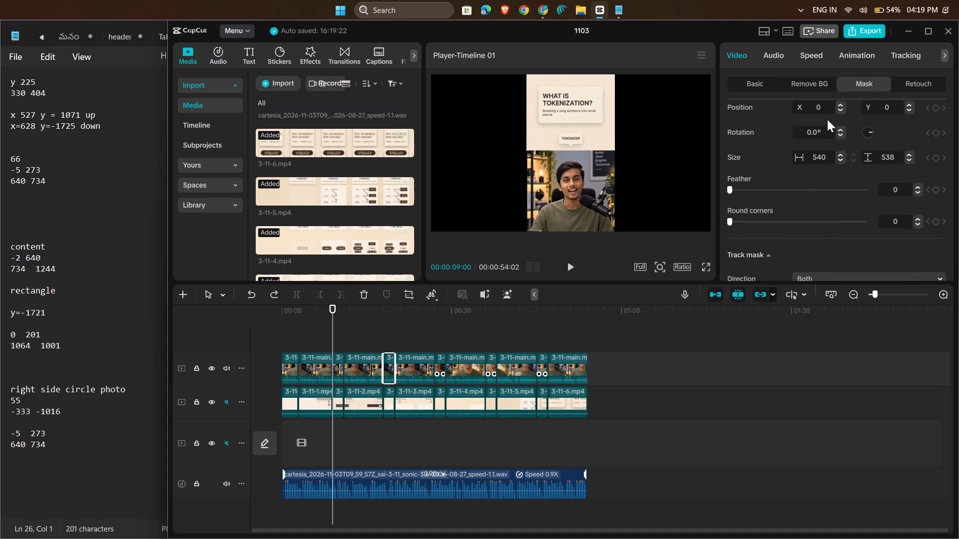
pyautogui.scroll(1, 827, 119)
pyautogui.click(827, 174)
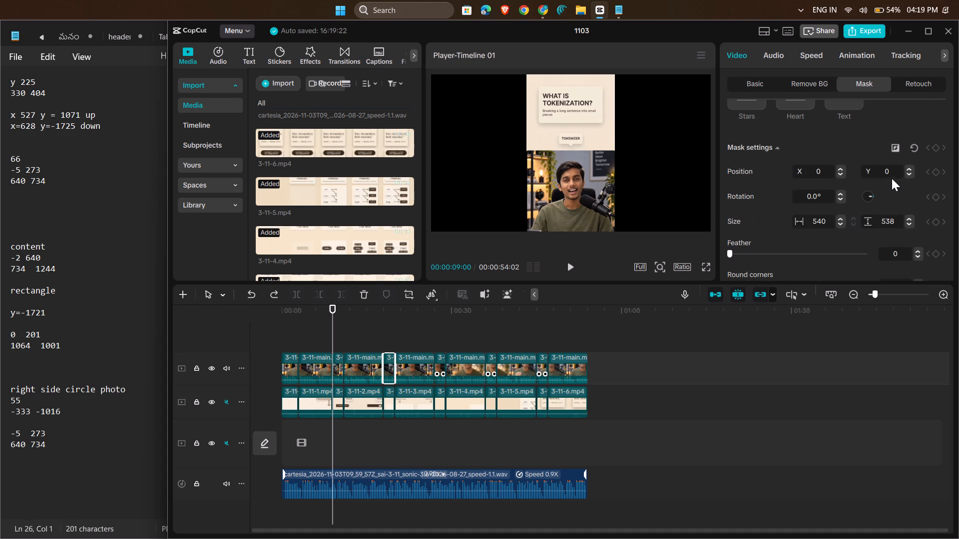
pyautogui.click(892, 172)
pyautogui.press('=')
pyautogui.press('BackSpace')
pyautogui.write('201')
pyautogui.press('Return')
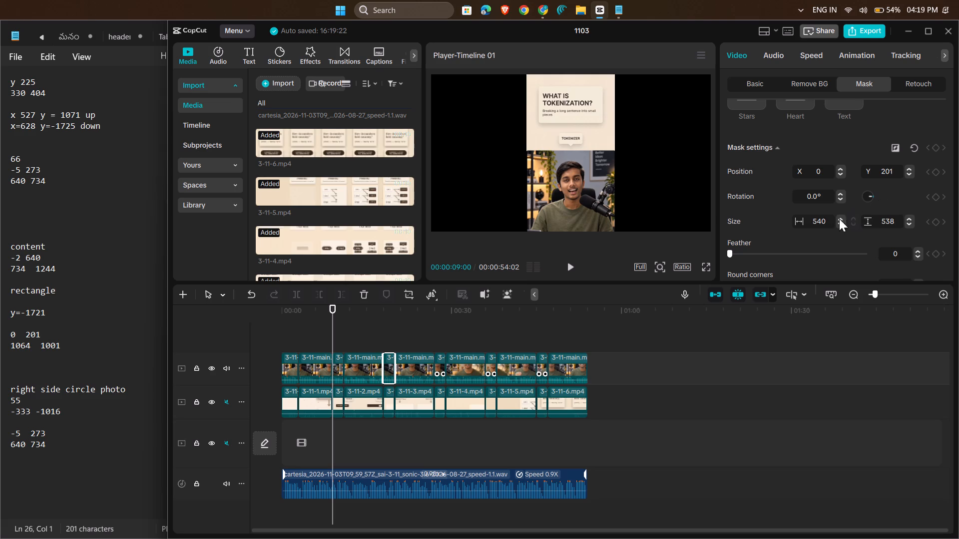
# Set that talking-head clip's rectangle mask size to 1064 wide and 1001 high.
pyautogui.click(830, 224)
pyautogui.press('BackSpace')
pyautogui.press('BackSpace')
pyautogui.press('BackSpace')
pyautogui.write('1064')
pyautogui.press('Return')
pyautogui.click(898, 221)
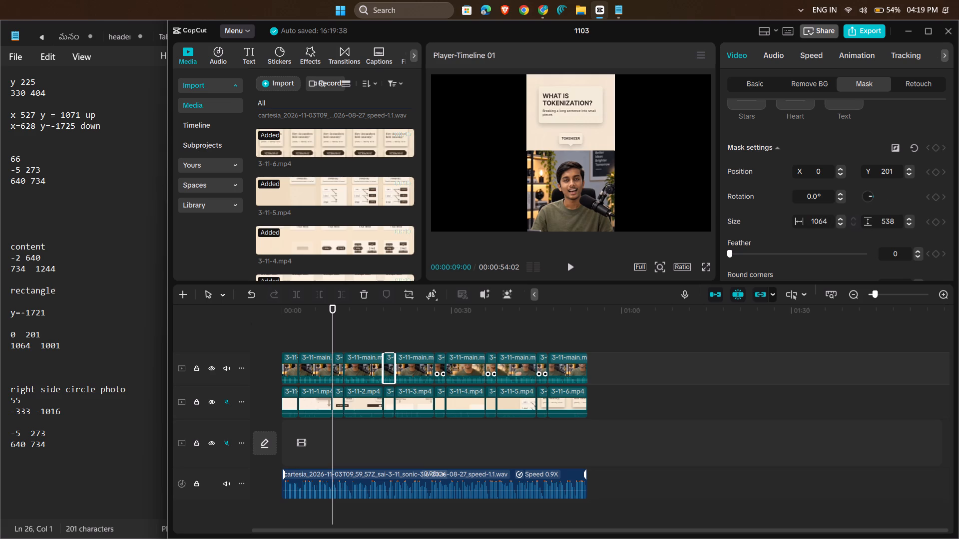
pyautogui.press('BackSpace')
pyautogui.press('BackSpace')
pyautogui.press('BackSpace')
pyautogui.press('BackSpace')
pyautogui.write('1001')
pyautogui.press('Return')
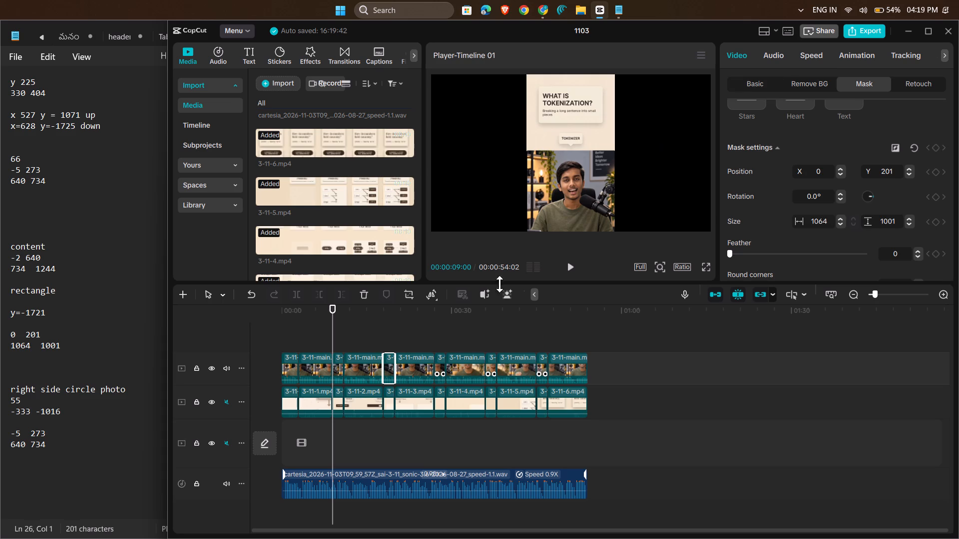
# Add a rectangle mask to the short content clip between 3-11-2.mp4 and 3-11-3.mp4.
pyautogui.click(391, 408)
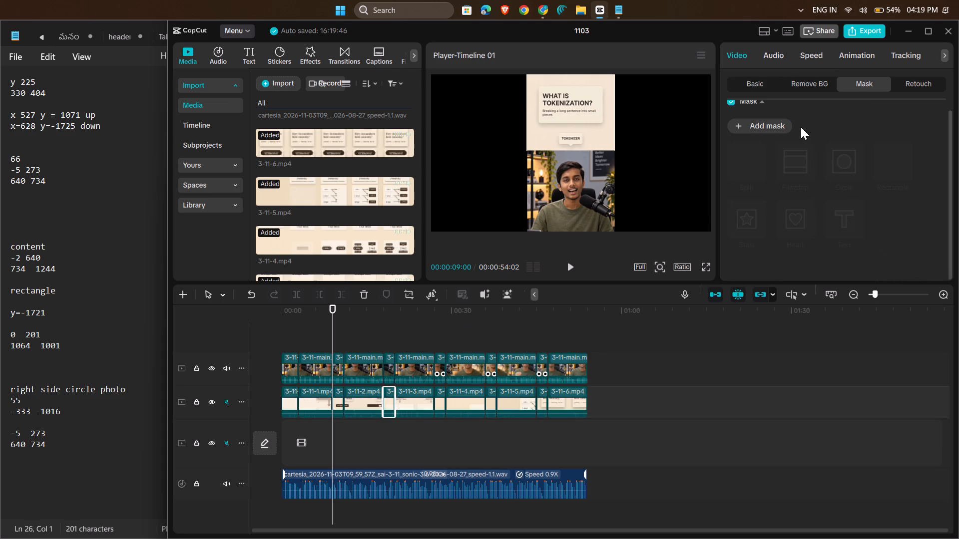
pyautogui.click(761, 126)
pyautogui.click(896, 173)
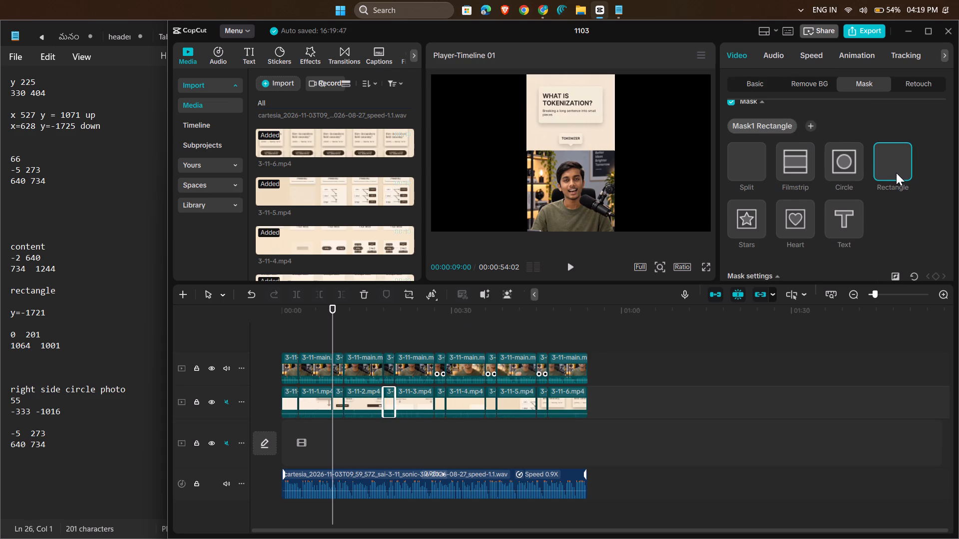
# Position the short content clip's rectangle mask at X -2 and Y 640.
pyautogui.scroll(-2, 896, 173)
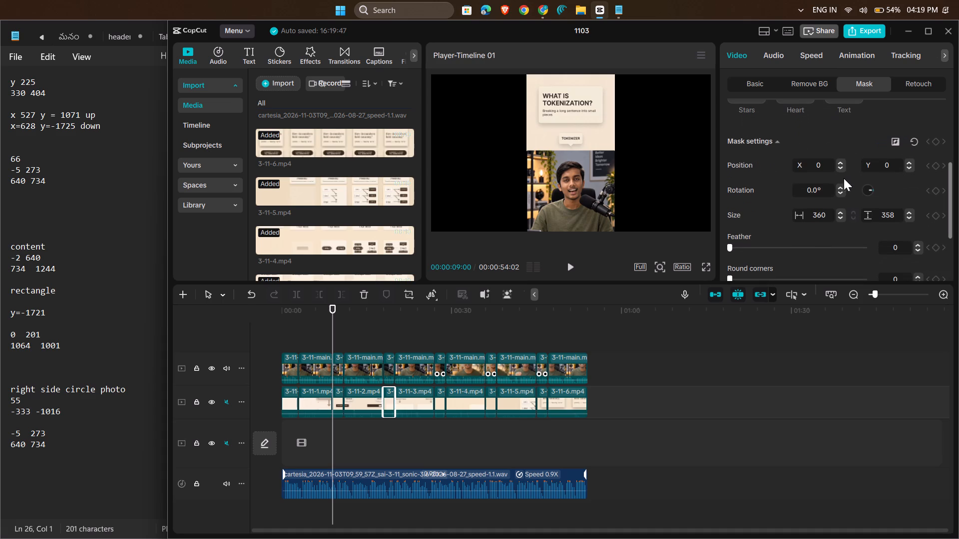
pyautogui.click(821, 164)
pyautogui.press('BackSpace')
pyautogui.write('-2')
pyautogui.press('Return')
pyautogui.click(894, 167)
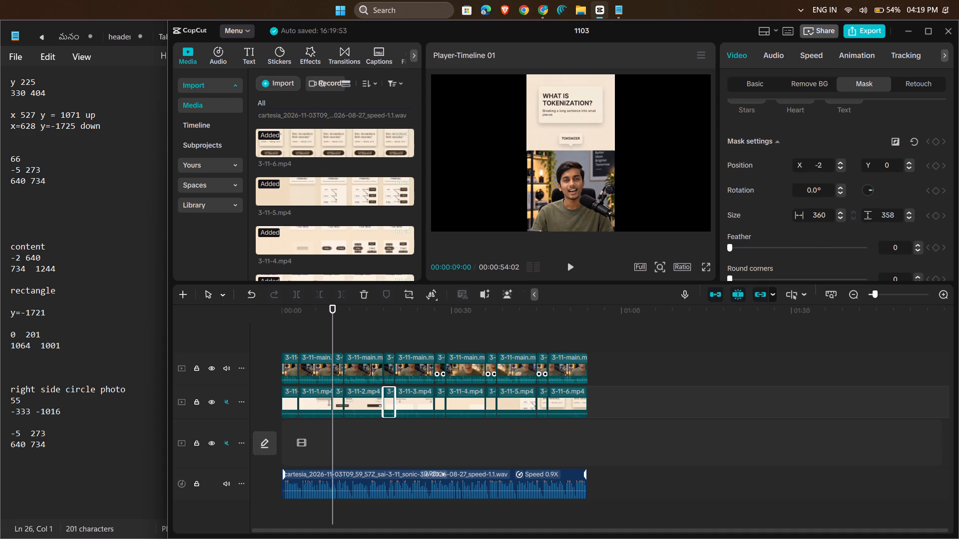
pyautogui.press('BackSpace')
pyautogui.write('640')
pyautogui.press('Return')
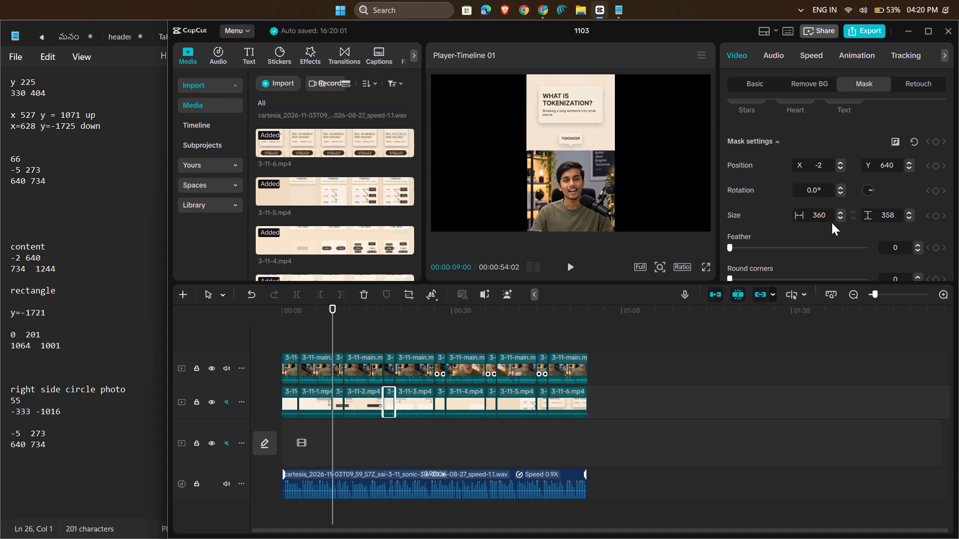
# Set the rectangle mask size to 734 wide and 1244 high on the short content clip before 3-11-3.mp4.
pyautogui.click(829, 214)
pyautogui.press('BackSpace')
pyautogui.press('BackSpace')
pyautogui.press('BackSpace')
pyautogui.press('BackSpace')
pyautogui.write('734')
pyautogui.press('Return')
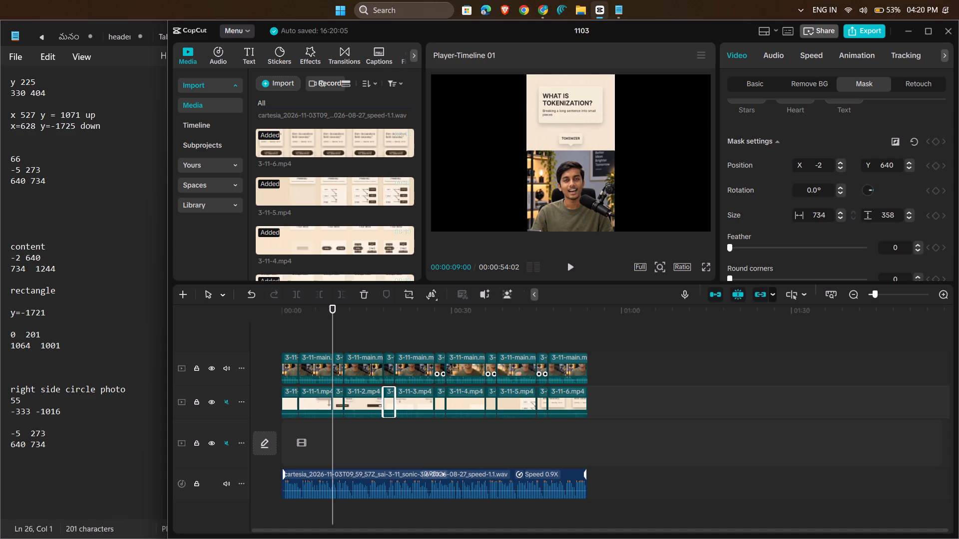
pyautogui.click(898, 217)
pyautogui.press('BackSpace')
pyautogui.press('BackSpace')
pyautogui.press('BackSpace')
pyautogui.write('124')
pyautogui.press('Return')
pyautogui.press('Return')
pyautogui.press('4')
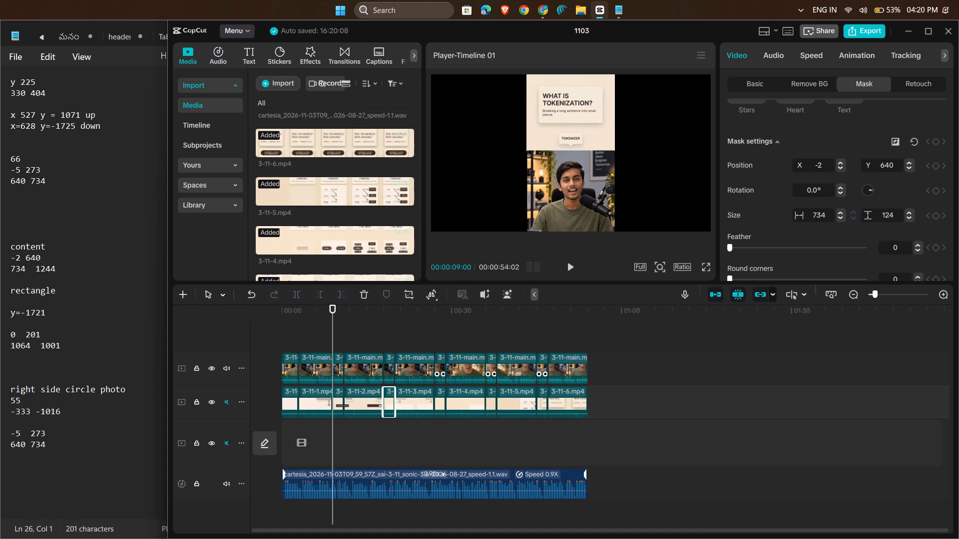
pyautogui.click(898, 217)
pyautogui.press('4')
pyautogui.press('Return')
# Examine the layout at the start of the short clips before 3-11-3, including the talking-head clip's position and mask settings.
pyautogui.moveTo(331, 325); pyautogui.dragTo(380, 339)
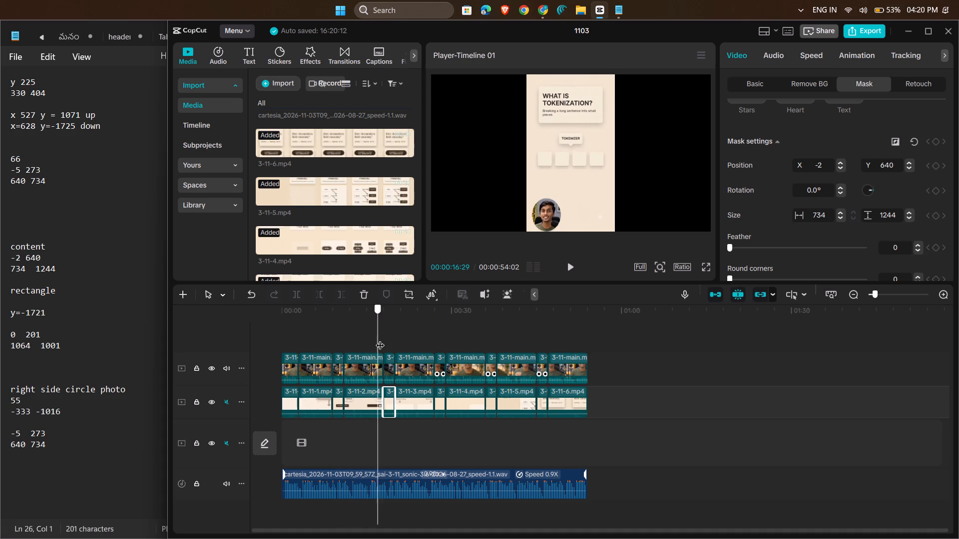
pyautogui.moveTo(380, 339); pyautogui.dragTo(390, 340)
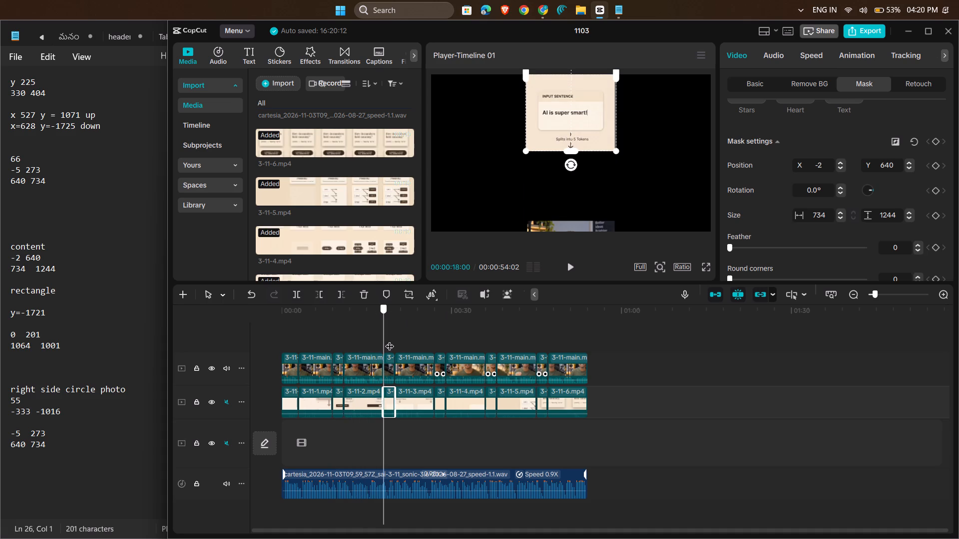
pyautogui.moveTo(390, 340); pyautogui.dragTo(385, 341)
pyautogui.click(390, 362)
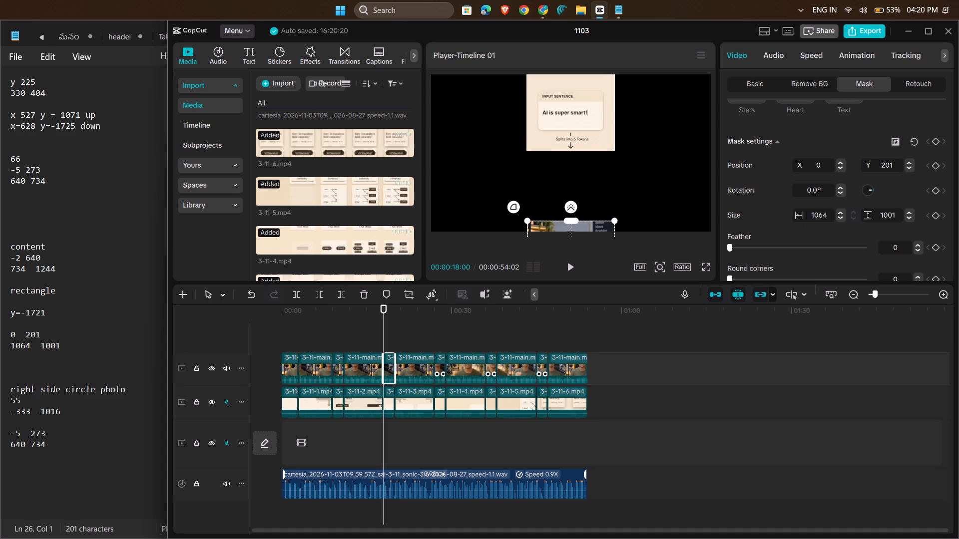
pyautogui.click(753, 86)
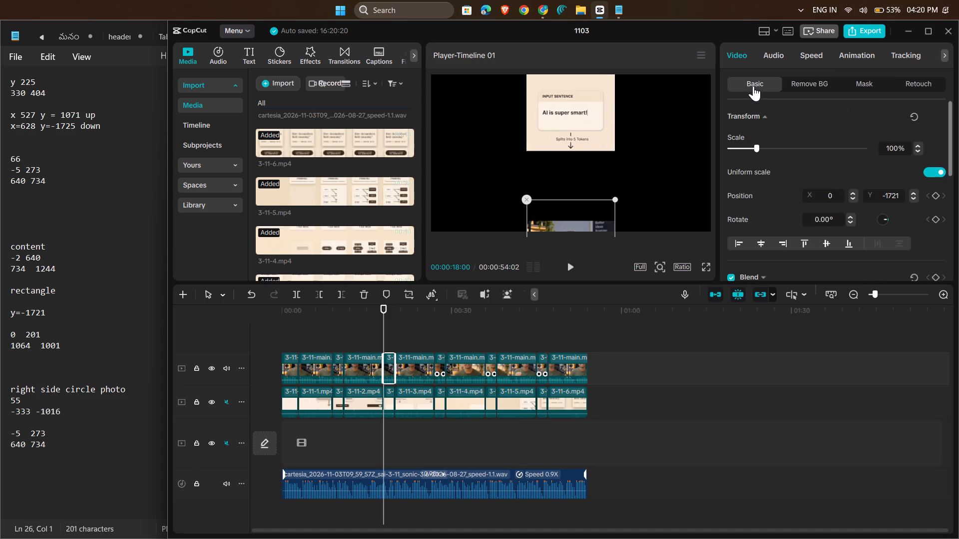
pyautogui.click(866, 84)
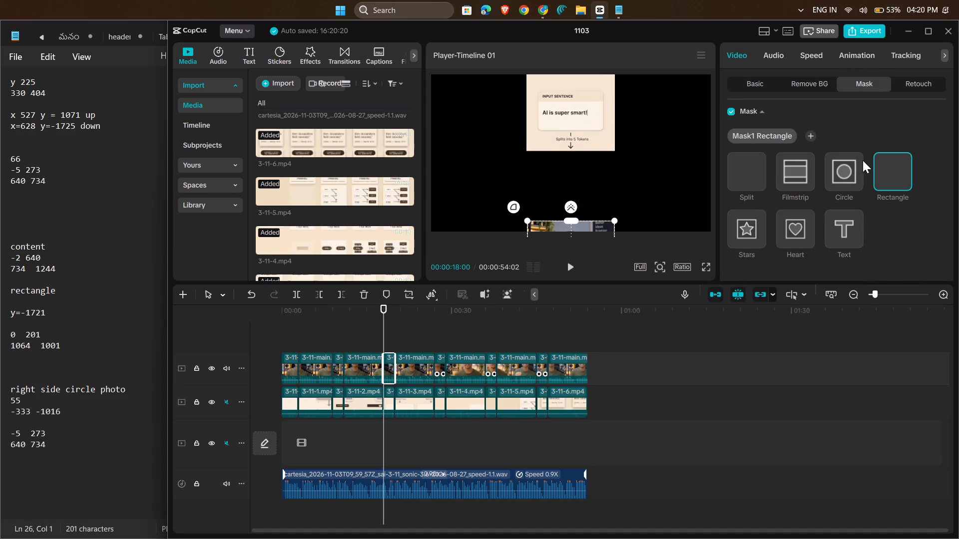
pyautogui.scroll(-1, 863, 160)
pyautogui.scroll(1, 863, 160)
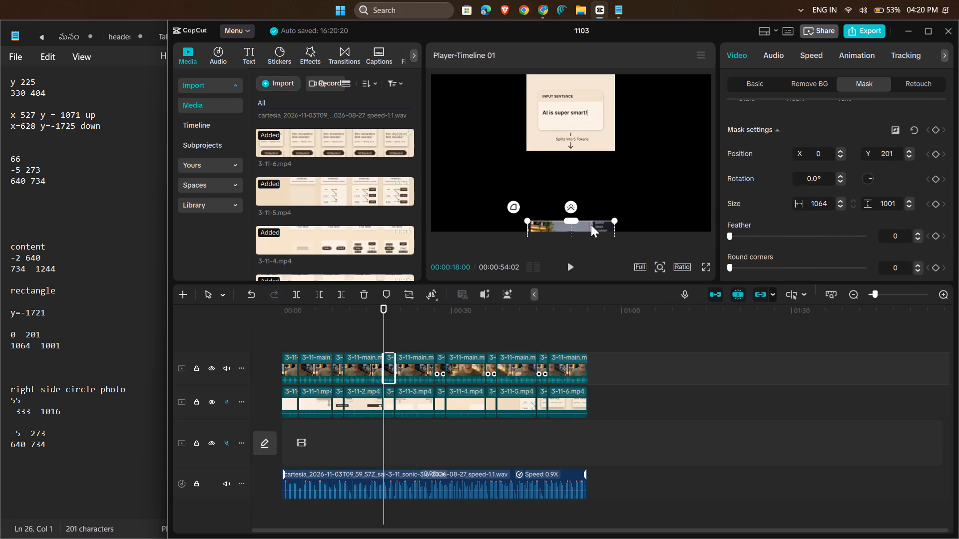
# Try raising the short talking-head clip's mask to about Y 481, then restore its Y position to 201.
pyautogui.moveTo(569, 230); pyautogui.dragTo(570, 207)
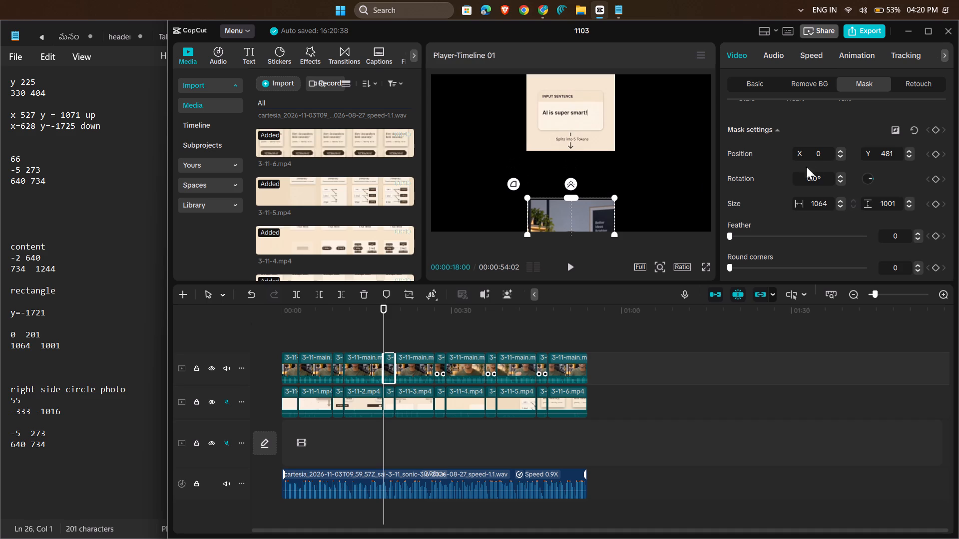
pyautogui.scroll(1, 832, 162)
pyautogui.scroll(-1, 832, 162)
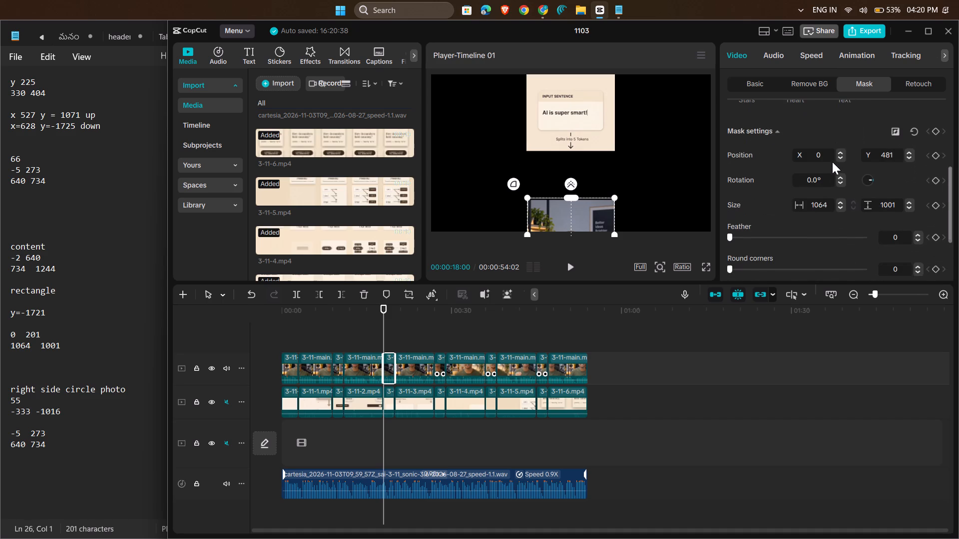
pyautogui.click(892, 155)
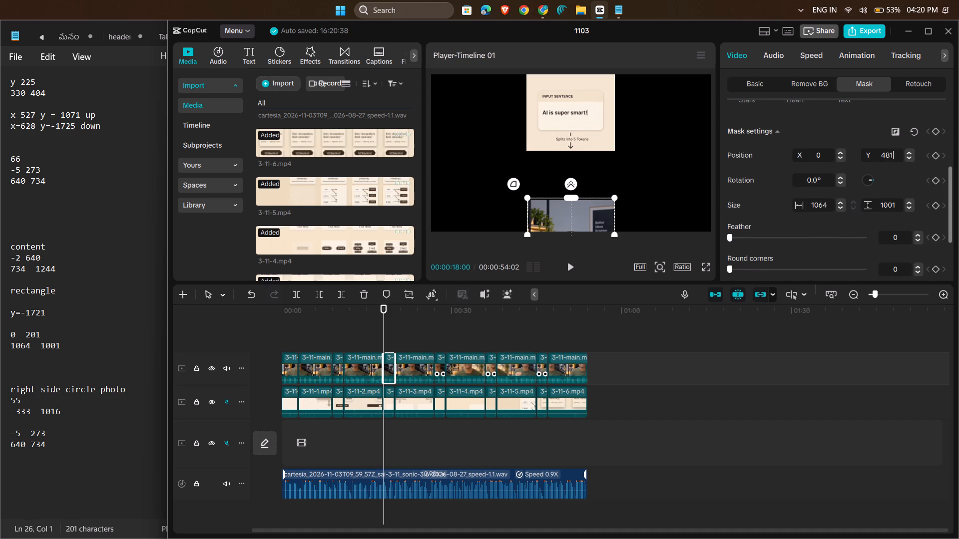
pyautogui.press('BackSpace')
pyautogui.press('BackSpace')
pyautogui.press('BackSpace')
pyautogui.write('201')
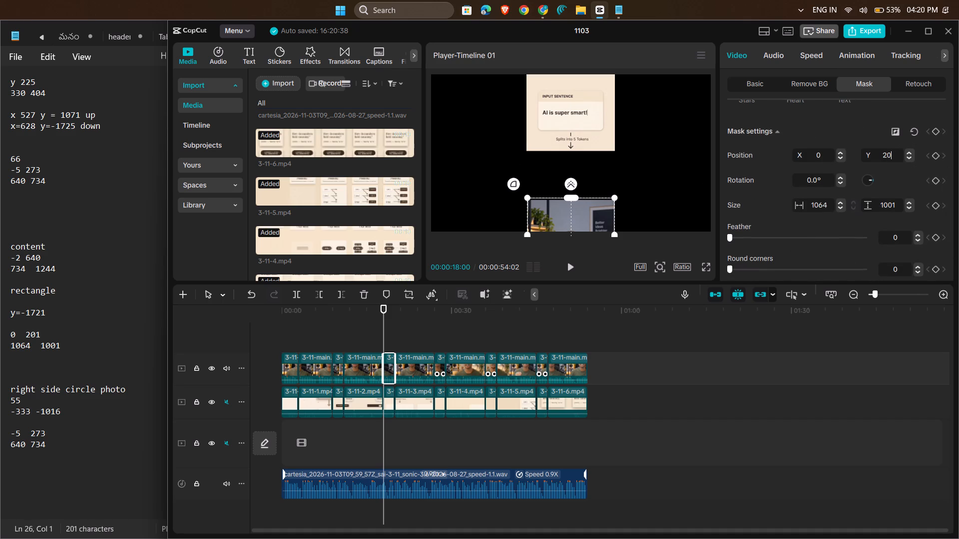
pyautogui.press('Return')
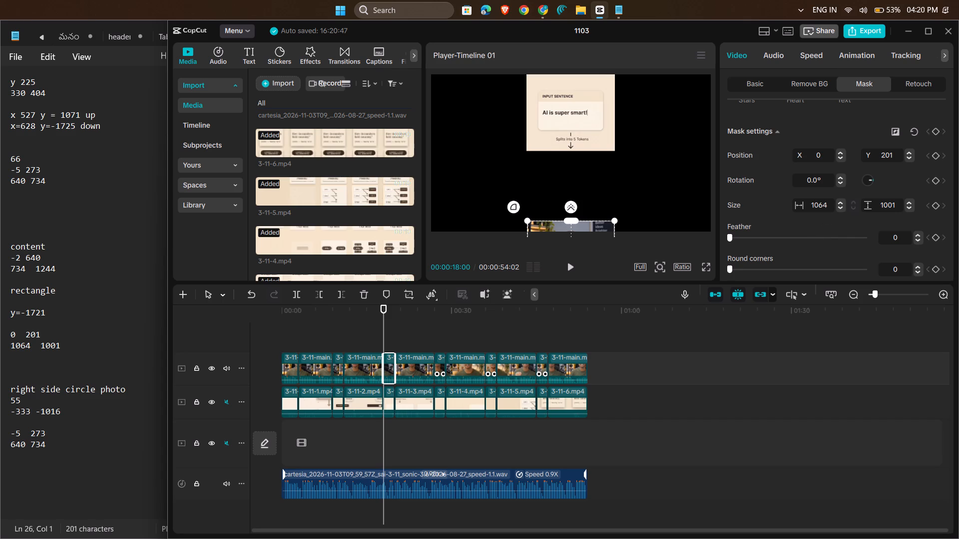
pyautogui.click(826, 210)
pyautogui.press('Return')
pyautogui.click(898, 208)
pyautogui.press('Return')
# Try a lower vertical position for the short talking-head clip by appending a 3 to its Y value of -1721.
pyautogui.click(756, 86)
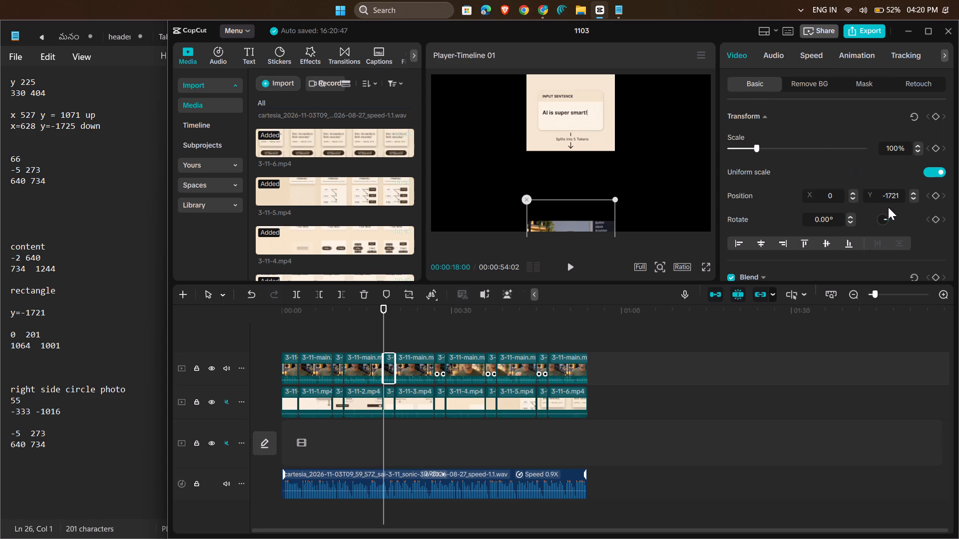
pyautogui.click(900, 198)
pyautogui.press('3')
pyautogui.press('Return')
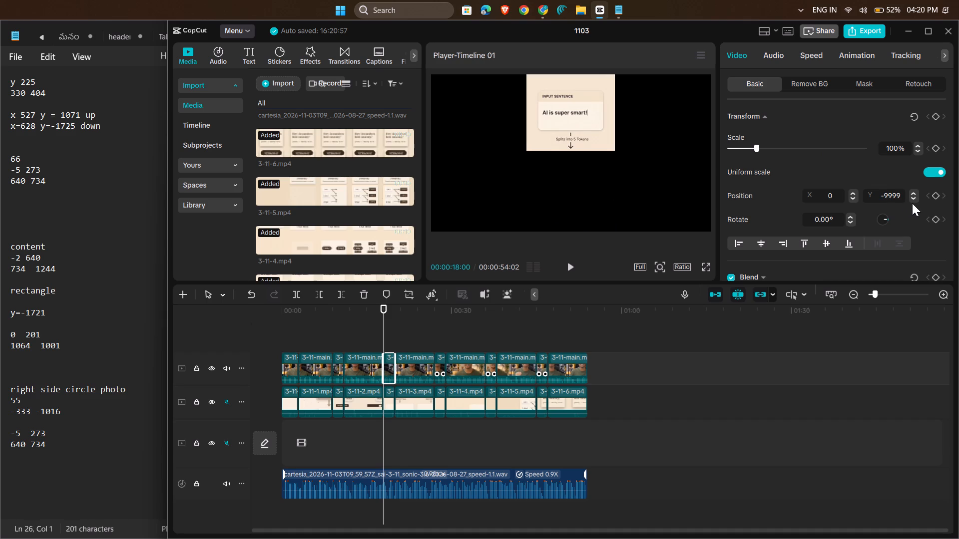
# Undo the recent position and mask edits on both short clips before 3-11-3, back to the full-frame, unmasked talking head.
pyautogui.hotkey('ctrl', 'z')
pyautogui.hotkey('ctrl', 'z')
pyautogui.hotkey('ctrl', 'z')
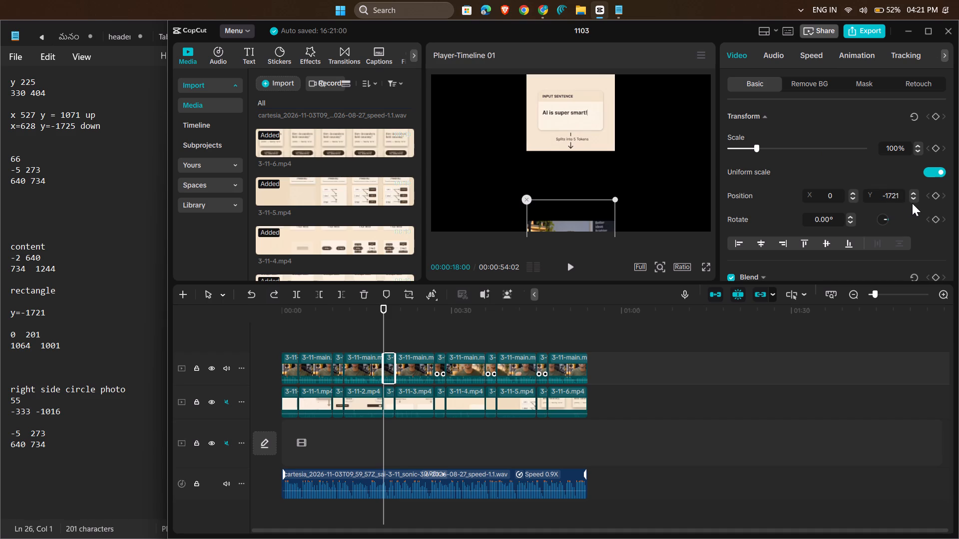
pyautogui.hotkey('ctrl', 'z')
pyautogui.hotkey('ctrl', 'z')
pyautogui.hotkey('ctrl', 'z')
pyautogui.hotkey('ctrl', 'z')
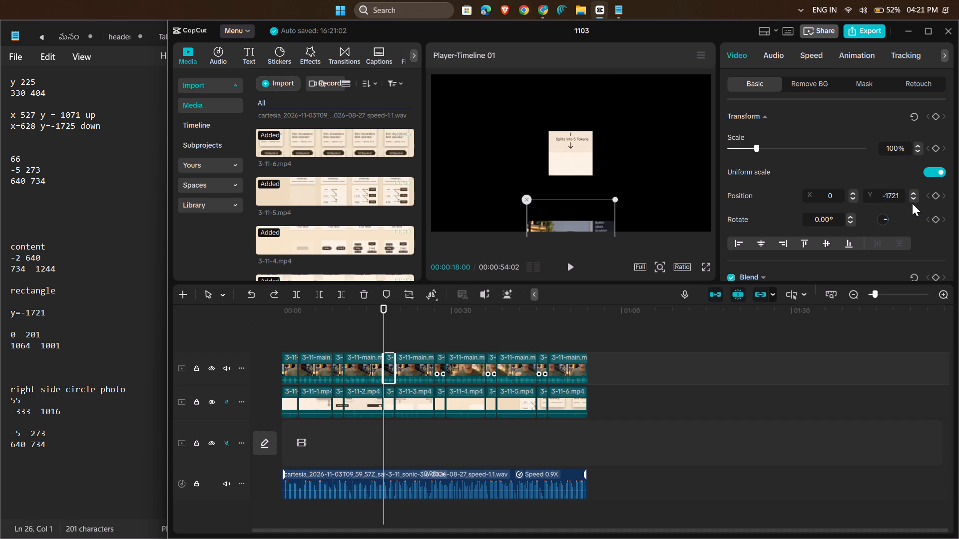
pyautogui.hotkey('ctrl', 'z')
pyautogui.hotkey('ctrl', 'z')
pyautogui.hotkey('ctrl', 'z')
pyautogui.hotkey('ctrl', 'z')
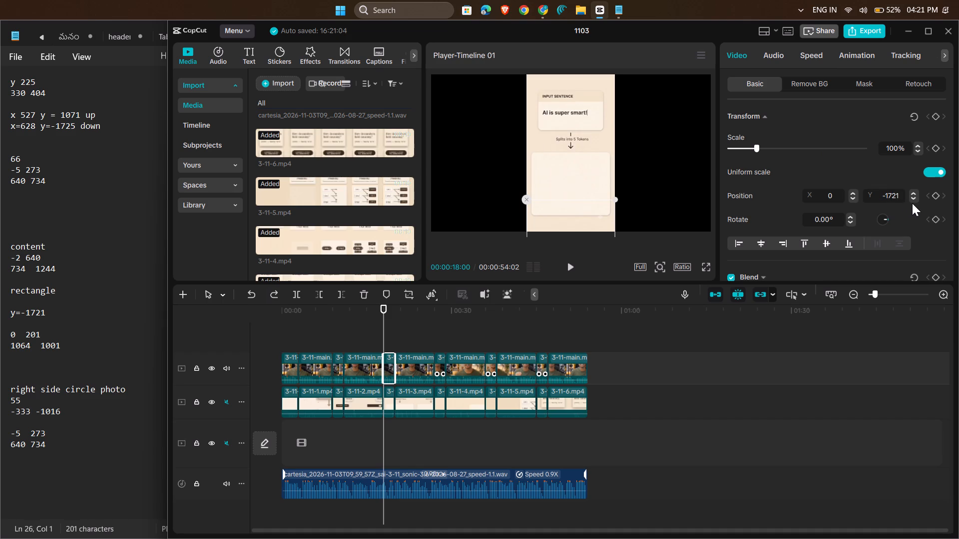
pyautogui.hotkey('ctrl', 'z')
pyautogui.hotkey('ctrl', 'z')
pyautogui.hotkey('ctrl', 'z')
pyautogui.hotkey('ctrl', 'z')
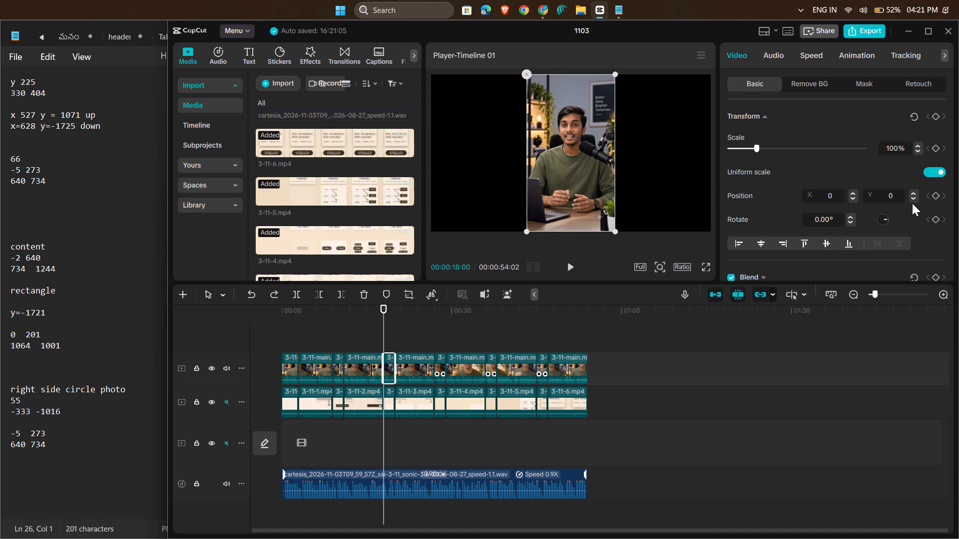
# Set the Y position of the short talking-head clip before the 3-11-3 section to -1721.
pyautogui.moveTo(380, 329); pyautogui.dragTo(345, 341)
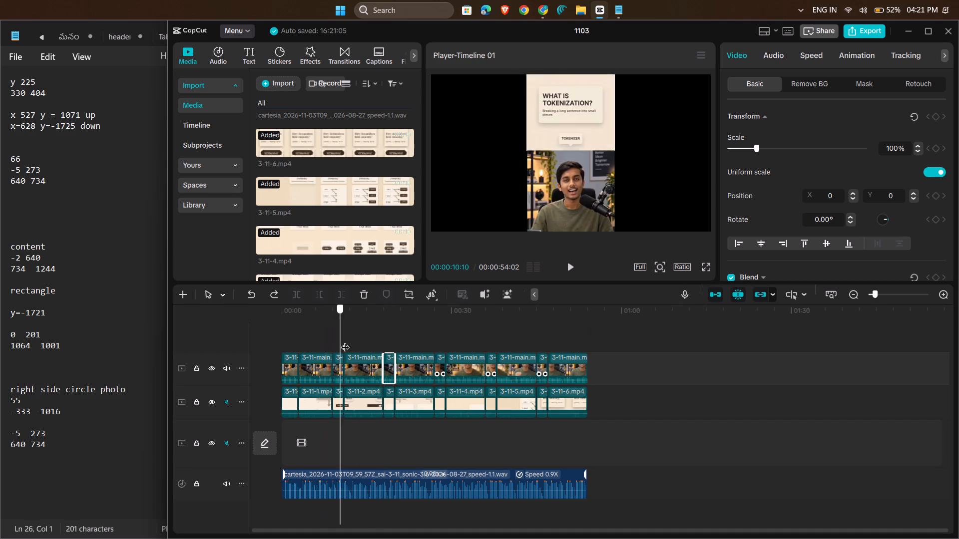
pyautogui.moveTo(345, 341); pyautogui.dragTo(383, 344)
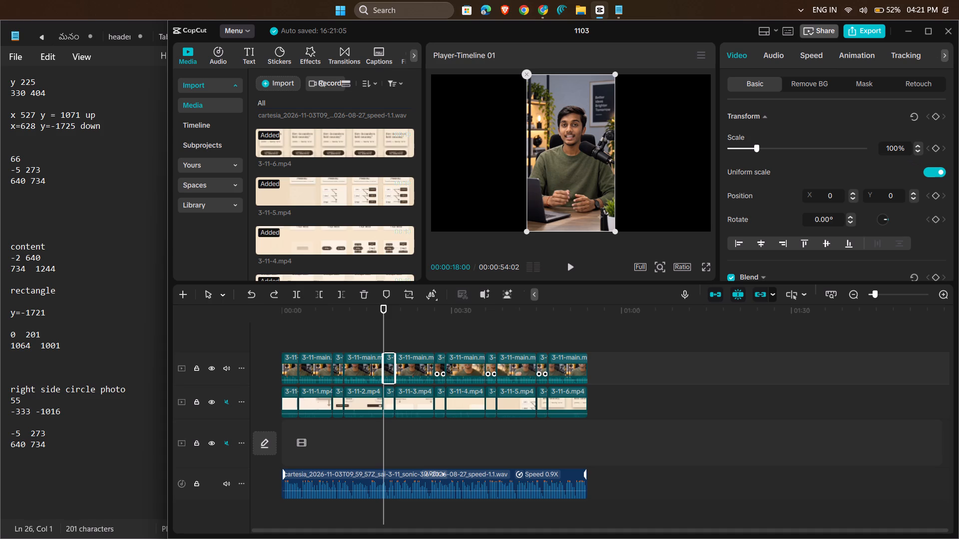
pyautogui.click(897, 201)
pyautogui.press('BackSpace')
pyautogui.write('-1721')
pyautogui.press('Return')
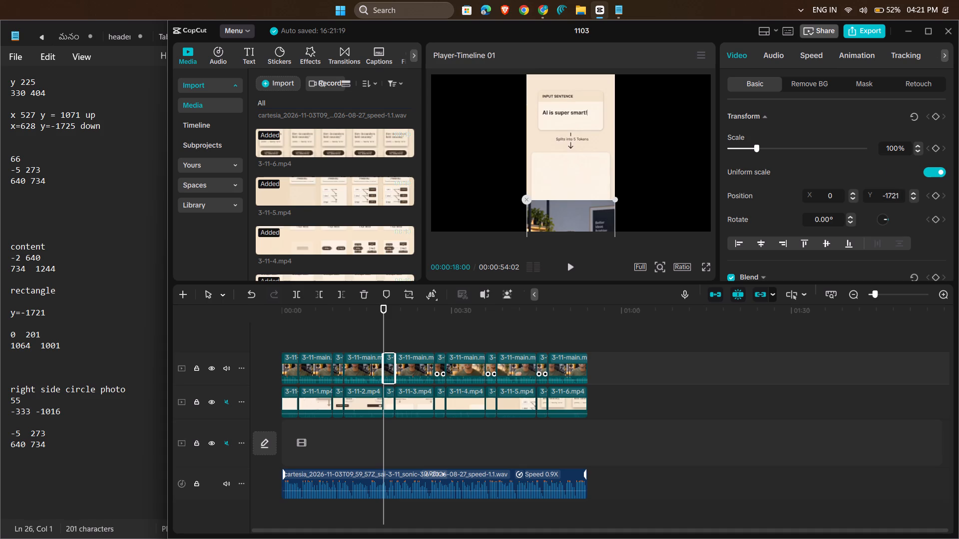
# Look up the Y position of the short talking-head clip before 3-11-2, and set the rectangle section's y value in Notepad to -754.
pyautogui.click(339, 365)
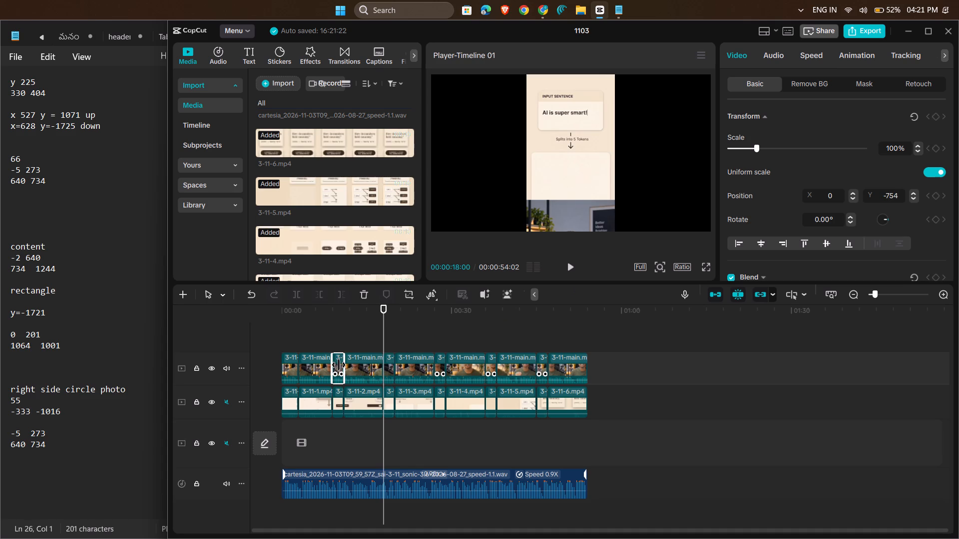
pyautogui.moveTo(384, 331); pyautogui.dragTo(329, 336)
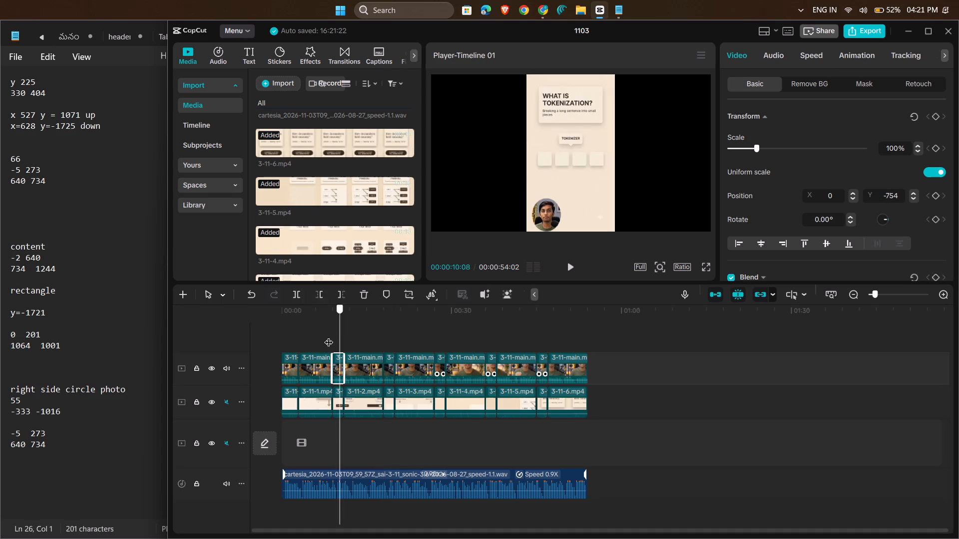
pyautogui.moveTo(329, 336); pyautogui.dragTo(392, 342)
pyautogui.click(73, 310)
pyautogui.press('BackSpace')
pyautogui.press('BackSpace')
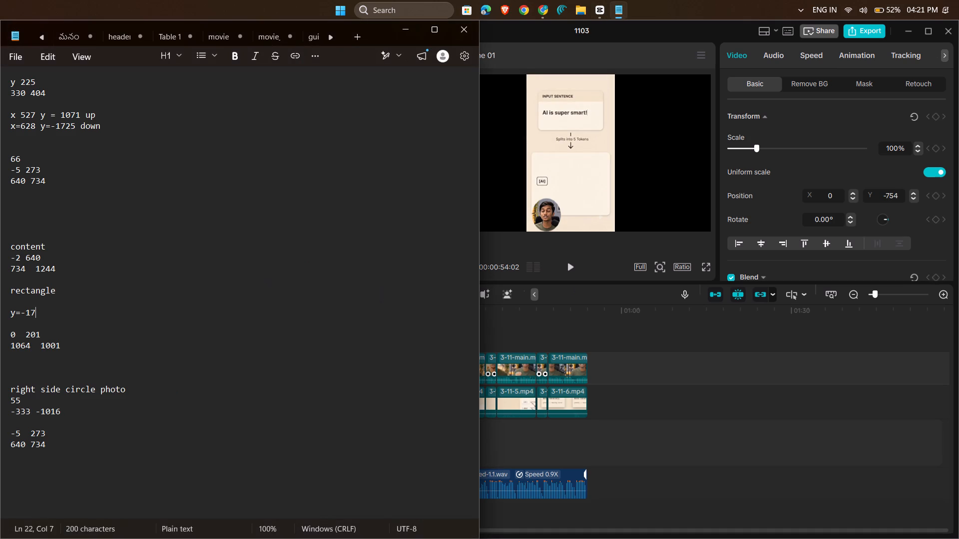
pyautogui.press('BackSpace')
pyautogui.press('BackSpace')
pyautogui.write('754')
pyautogui.press('Return')
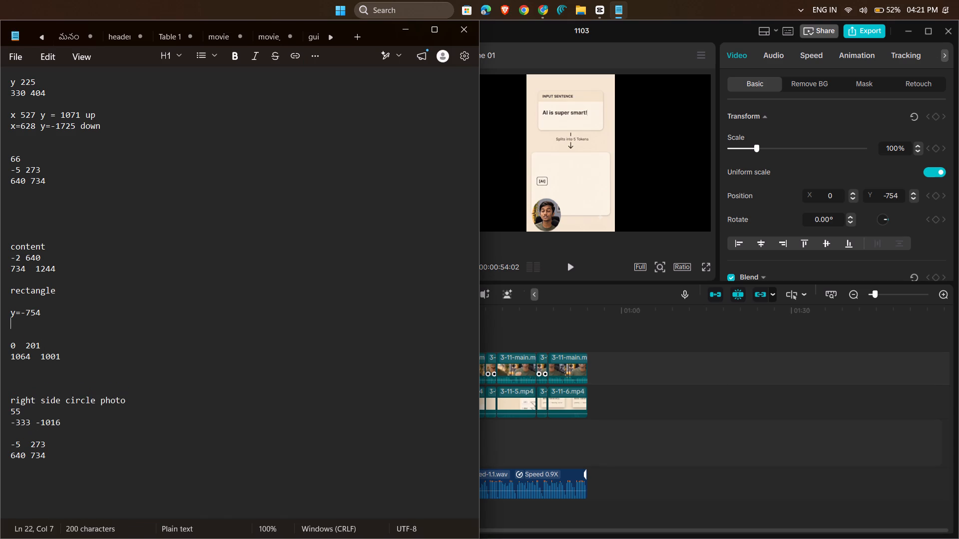
# In CapCut, set the Y position of the short talking-head clip before the 3-11-3 section to -754.
pyautogui.click(511, 20)
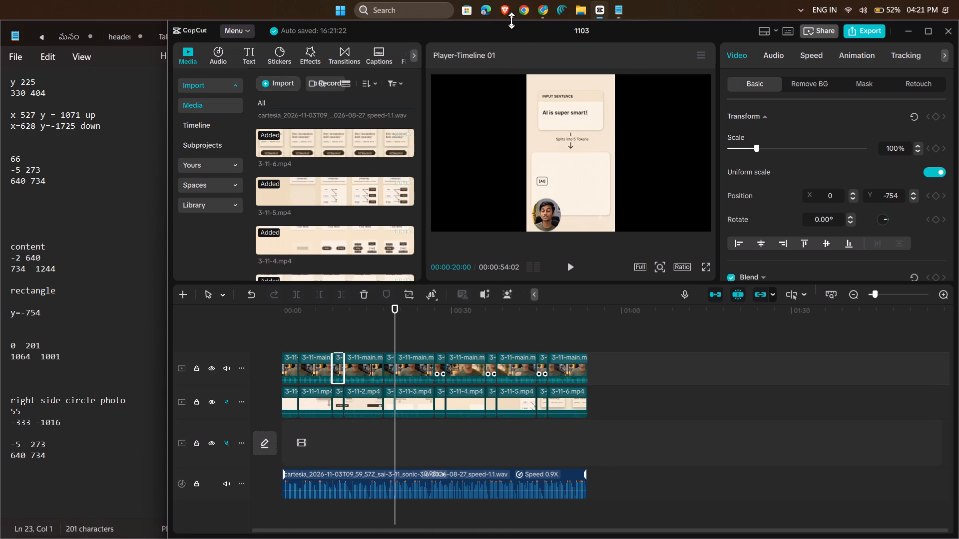
pyautogui.click(389, 369)
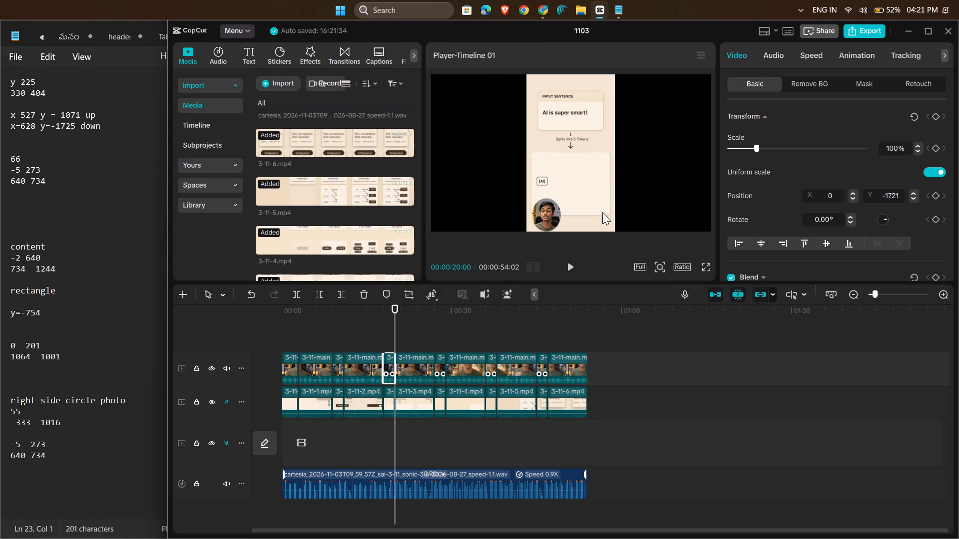
pyautogui.click(901, 196)
pyautogui.press('BackSpace')
pyautogui.press('BackSpace')
pyautogui.press('BackSpace')
pyautogui.press('BackSpace')
pyautogui.write('754')
pyautogui.press('Return')
# Add a rectangle mask to the short talking-head clip before 3-11-3 and set the mask's Y position to 201.
pyautogui.click(878, 83)
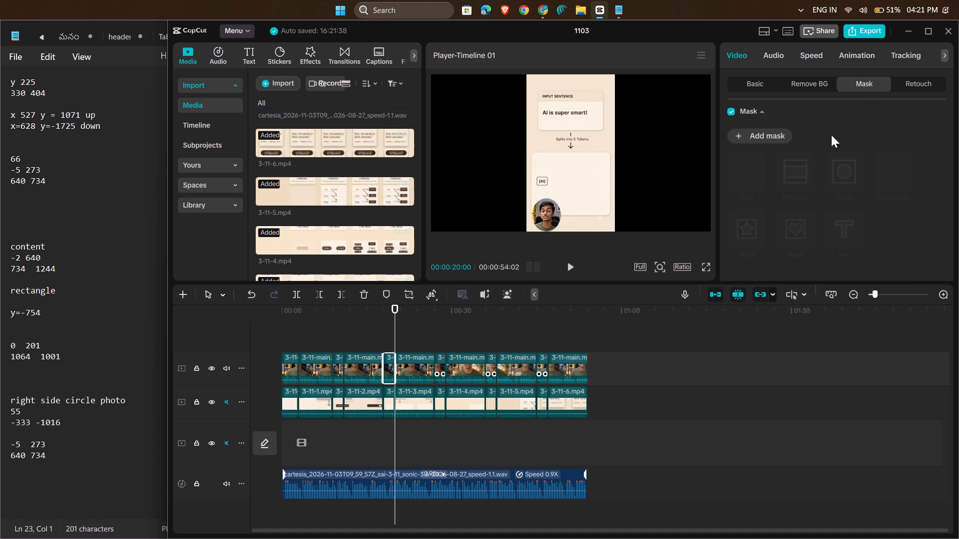
pyautogui.click(763, 140)
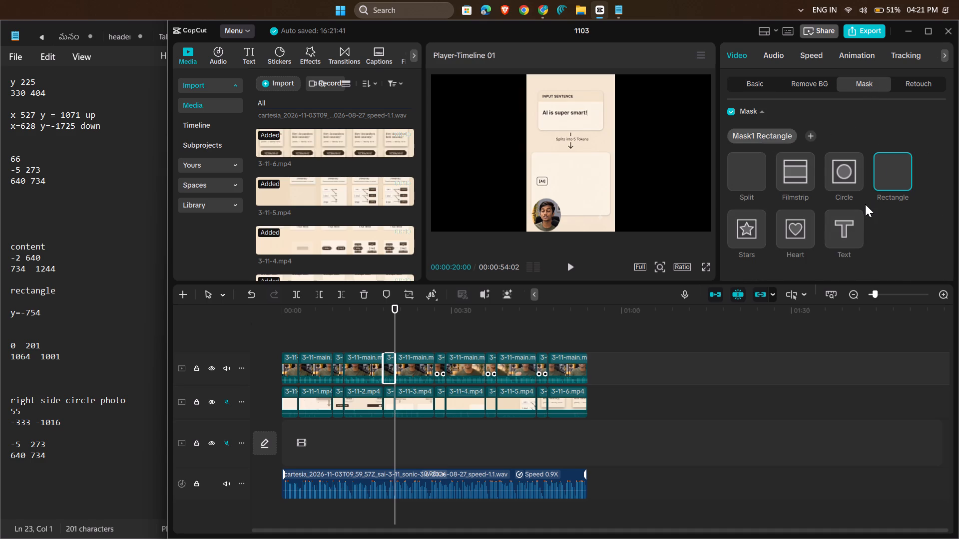
pyautogui.scroll(-2, 865, 204)
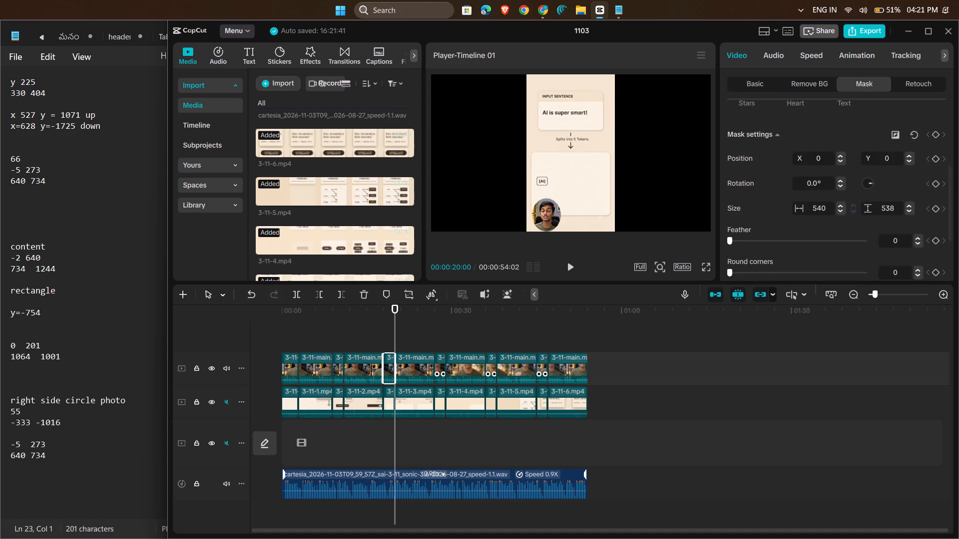
pyautogui.click(825, 154)
pyautogui.click(900, 155)
pyautogui.press('BackSpace')
pyautogui.write('201')
pyautogui.press('Return')
# Set the size of this talking-head clip's rectangle mask to 1064 wide and 1001 high.
pyautogui.click(829, 208)
pyautogui.press('BackSpace')
pyautogui.press('BackSpace')
pyautogui.press('BackSpace')
pyautogui.write('1064')
pyautogui.press('Return')
pyautogui.click(896, 209)
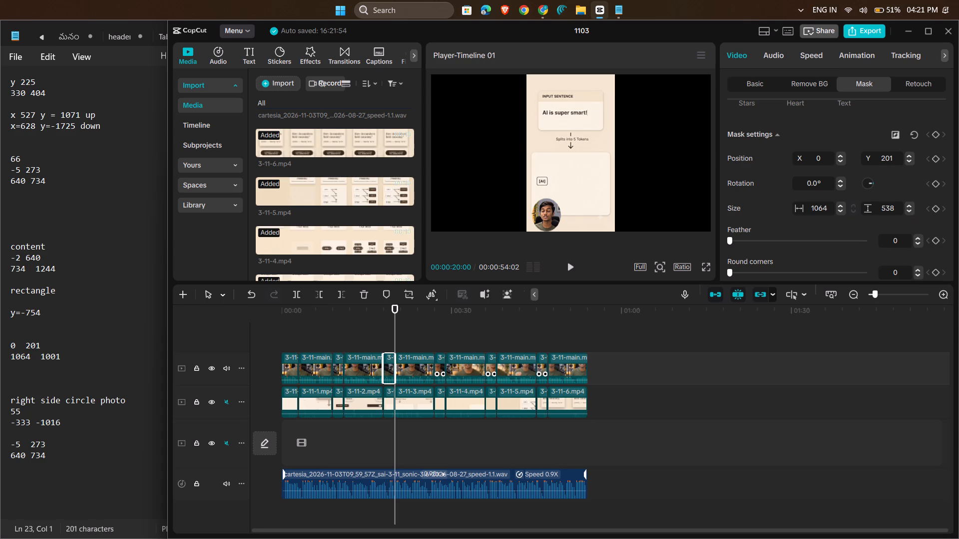
pyautogui.press('BackSpace')
pyautogui.press('BackSpace')
pyautogui.press('BackSpace')
pyautogui.press('BackSpace')
pyautogui.write('1001')
pyautogui.press('Return')
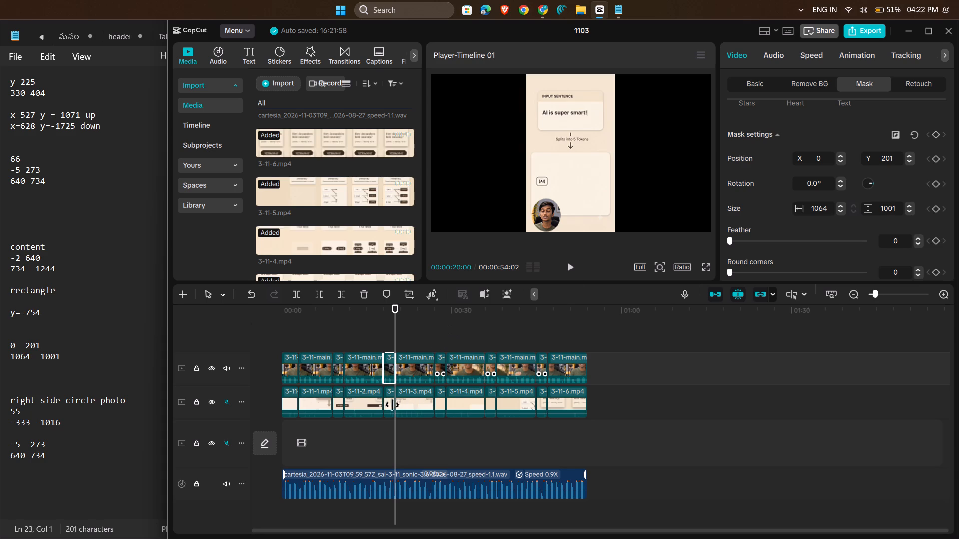
# Add a rectangle mask to the short content clip before 3-11-3, positioned at X -2 and Y 640.
pyautogui.click(390, 405)
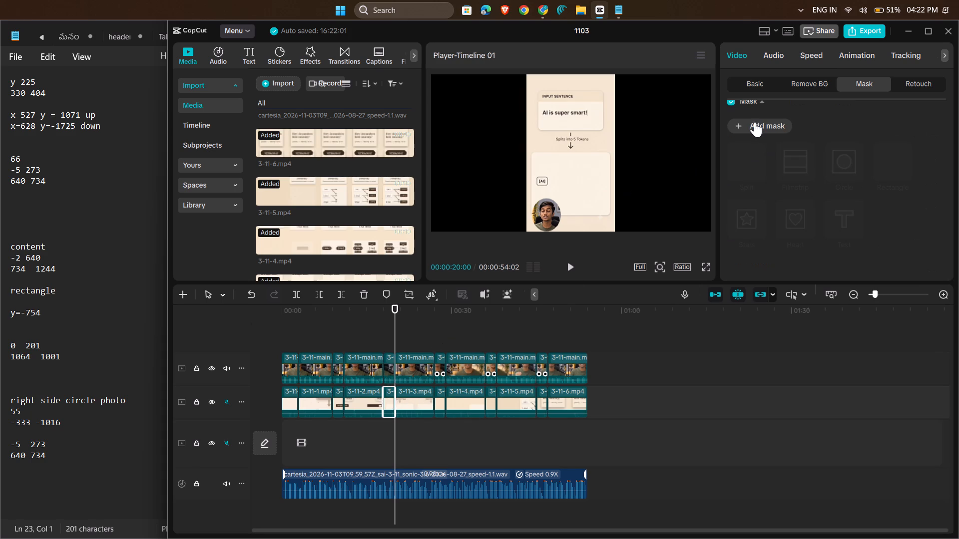
pyautogui.click(755, 122)
pyautogui.click(889, 169)
pyautogui.scroll(-1, 889, 169)
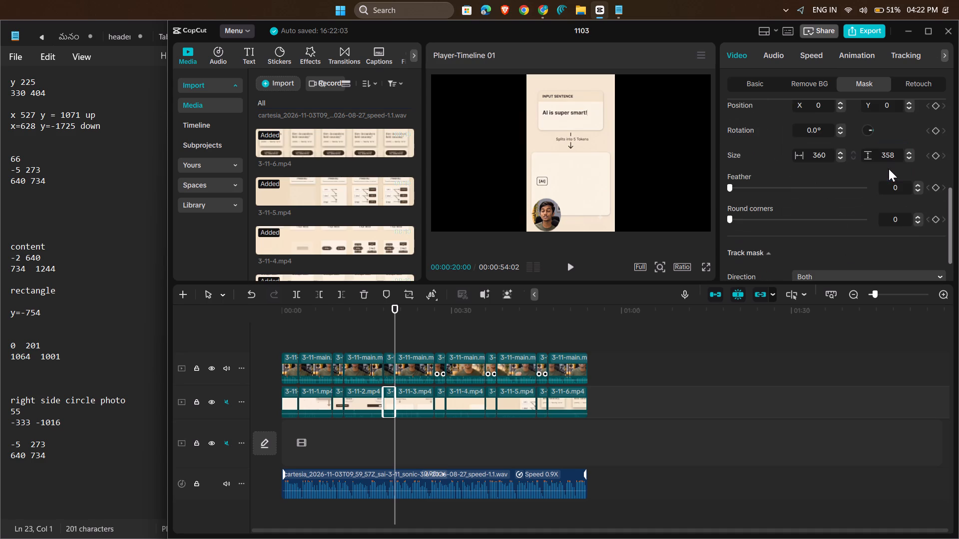
pyautogui.scroll(-1, 889, 169)
pyautogui.scroll(1, 875, 162)
pyautogui.click(826, 231)
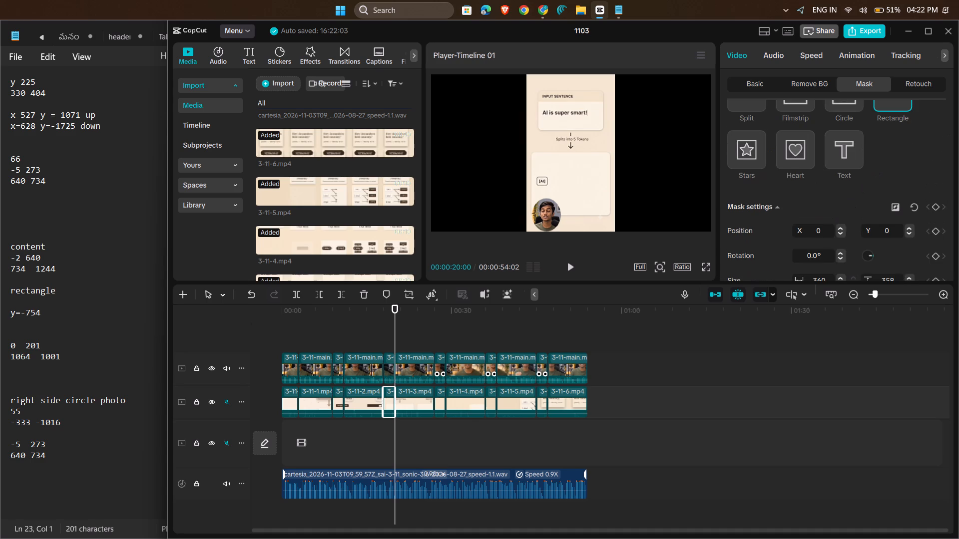
pyautogui.press('BackSpace')
pyautogui.write('-2')
pyautogui.press('Return')
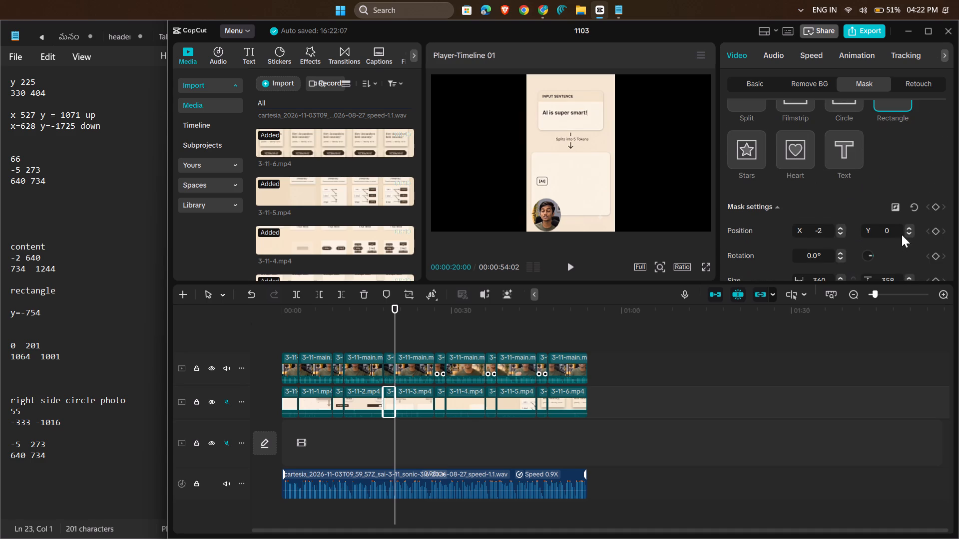
pyautogui.click(897, 232)
pyautogui.press('BackSpace')
pyautogui.write('640')
pyautogui.press('Return')
# Set the width of the short content clip's rectangle mask to 734.
pyautogui.scroll(-1, 897, 232)
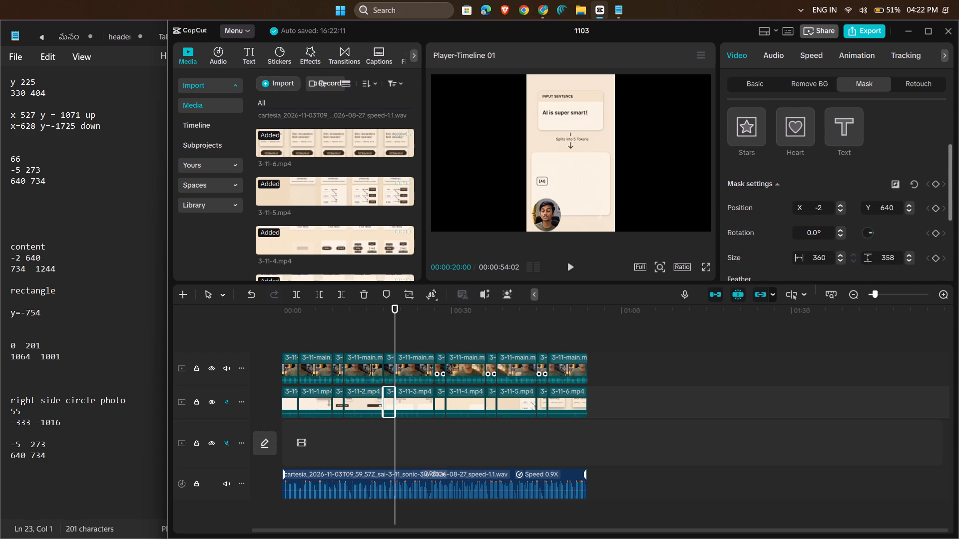
pyautogui.scroll(-1, 897, 232)
pyautogui.click(833, 250)
pyautogui.press('BackSpace')
pyautogui.press('BackSpace')
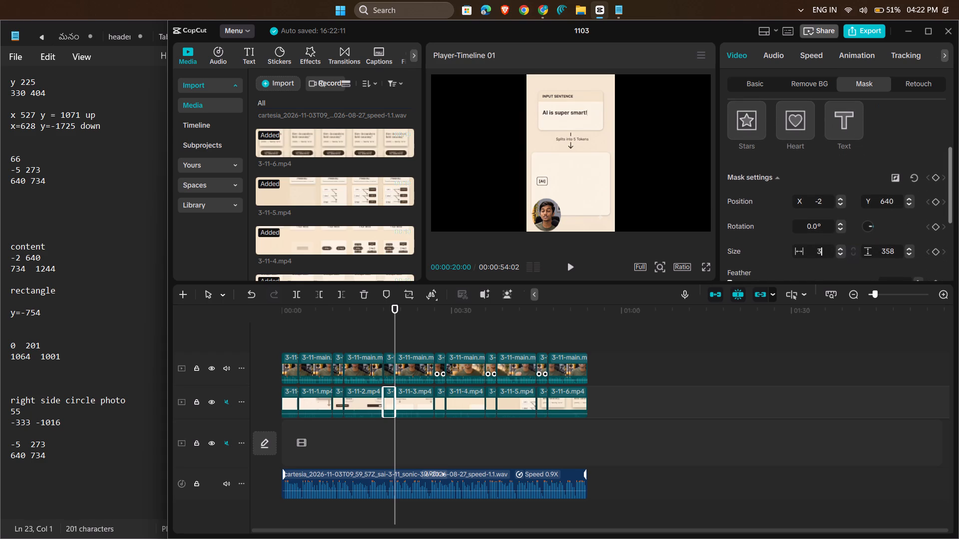
pyautogui.press('BackSpace')
pyautogui.write('106')
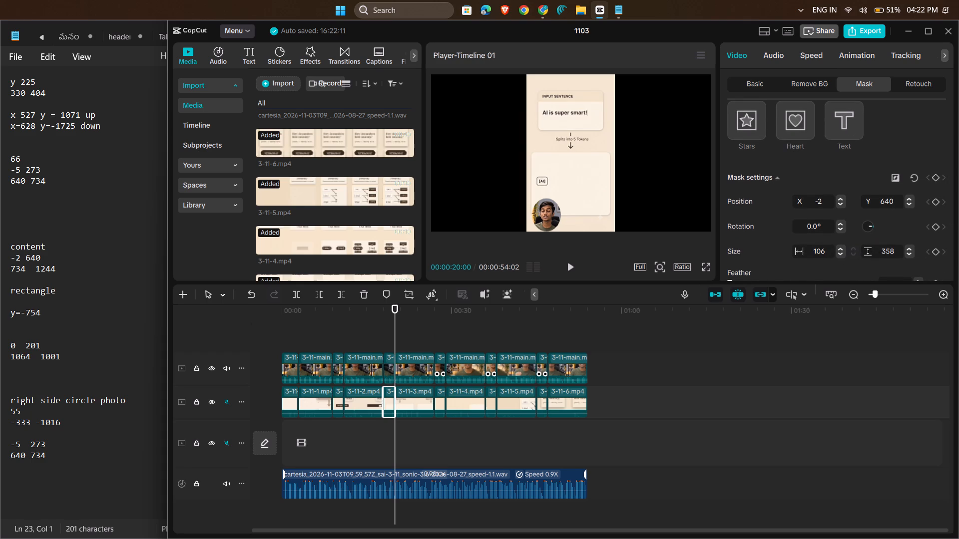
pyautogui.press('BackSpace')
pyautogui.press('BackSpace')
pyautogui.press('BackSpace')
pyautogui.press('BackSpace')
pyautogui.write('733')
pyautogui.press('BackSpace')
pyautogui.press('4')
pyautogui.press('Return')
# Set the height of the short content clip's rectangle mask to 1244.
pyautogui.press('Right')
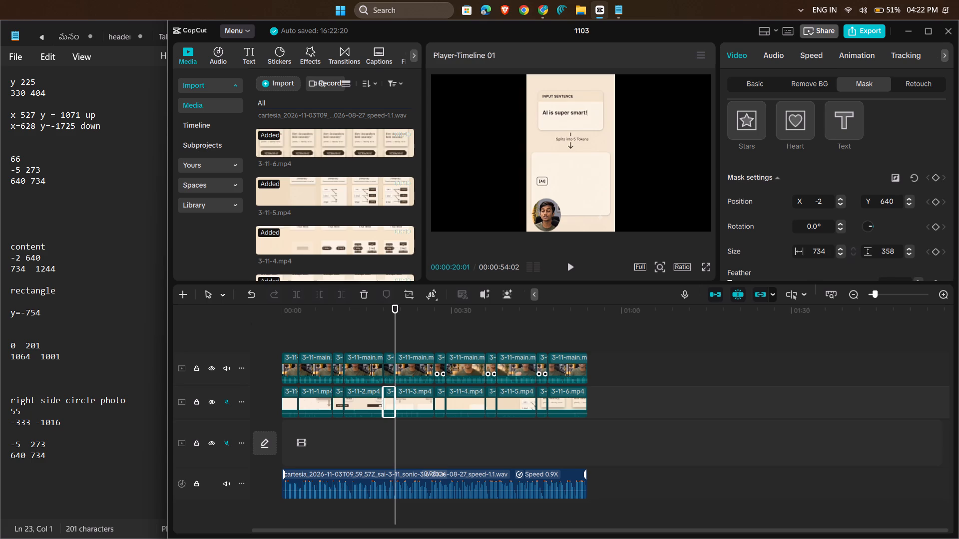
pyautogui.click(891, 253)
pyautogui.press('Right')
pyautogui.press('BackSpace')
pyautogui.press('BackSpace')
pyautogui.press('BackSpace')
pyautogui.write('1244')
pyautogui.press('Return')
# Add a rectangle mask to the short talking-head clip before the 3-11-4 section, with its Y position at 201.
pyautogui.moveTo(398, 332); pyautogui.dragTo(394, 334)
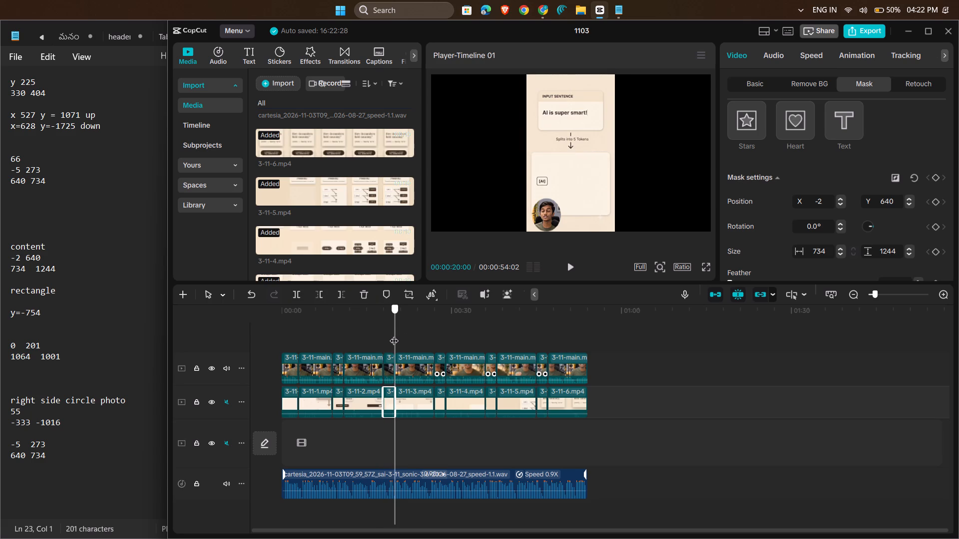
pyautogui.moveTo(394, 334); pyautogui.dragTo(387, 336)
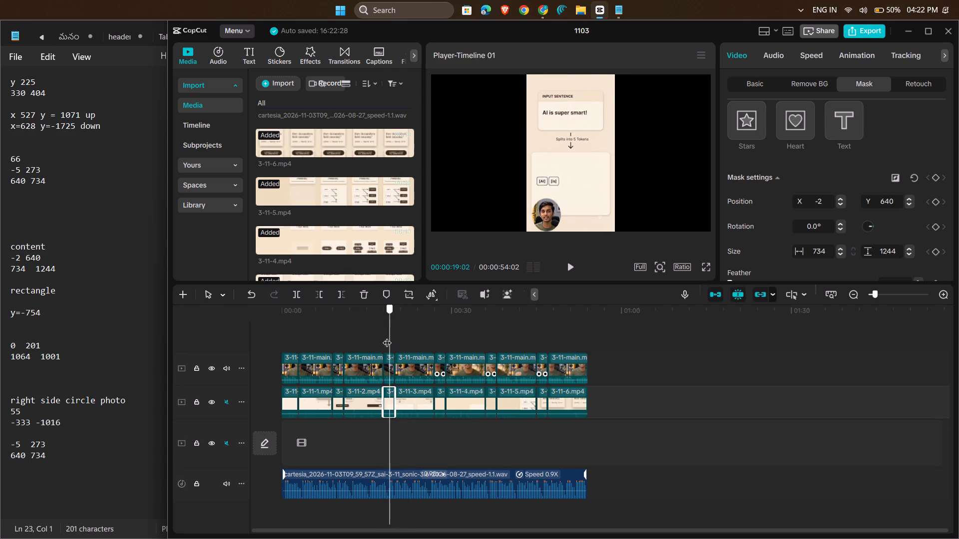
pyautogui.moveTo(387, 336); pyautogui.dragTo(416, 340)
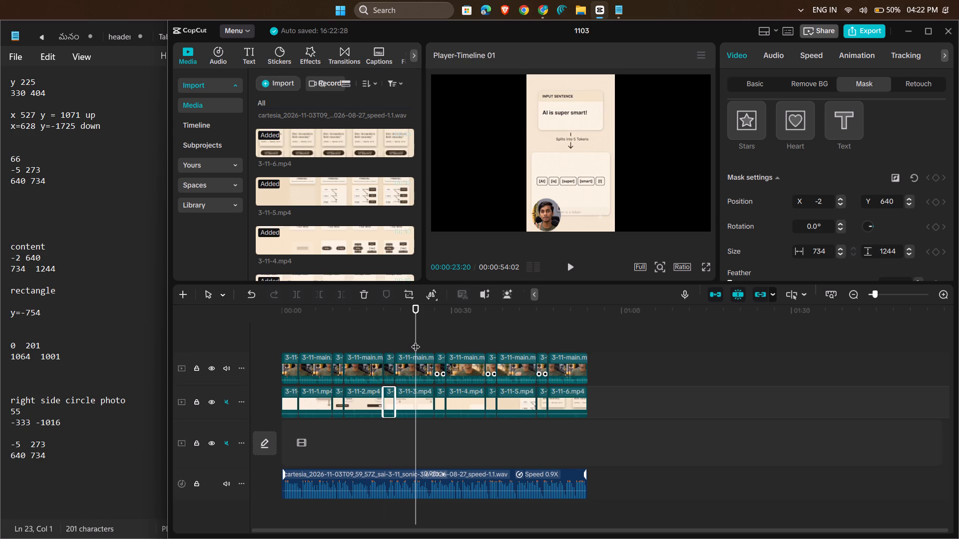
pyautogui.click(441, 371)
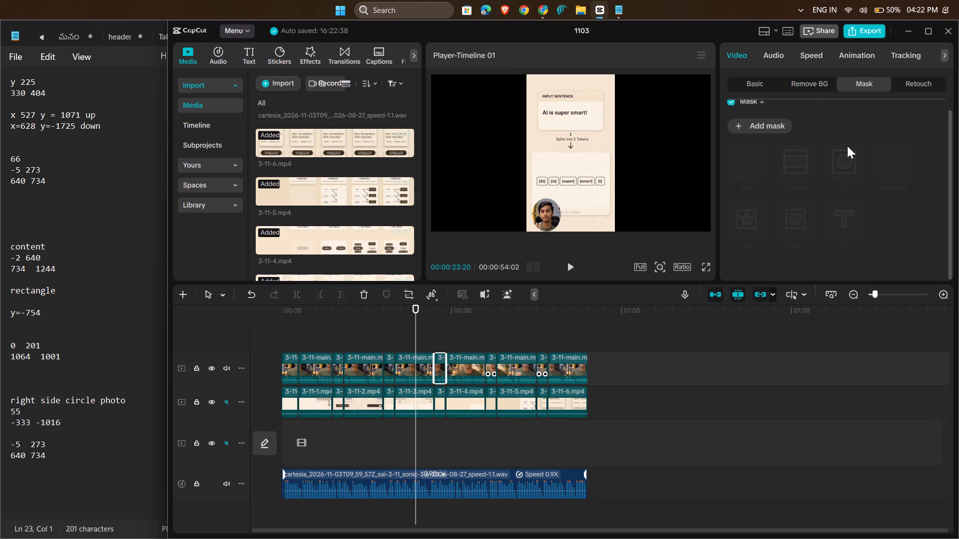
pyautogui.click(777, 125)
pyautogui.scroll(-1, 896, 162)
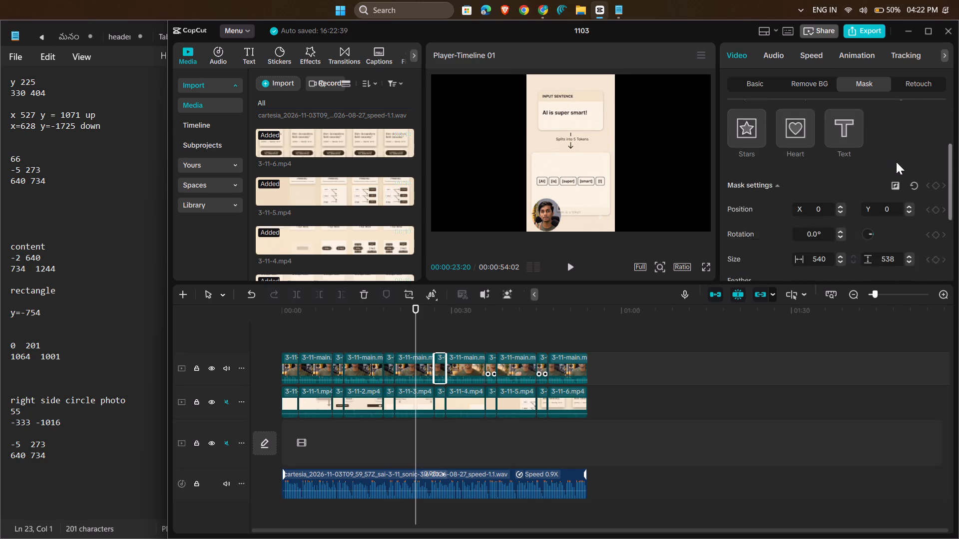
pyautogui.scroll(-2, 896, 162)
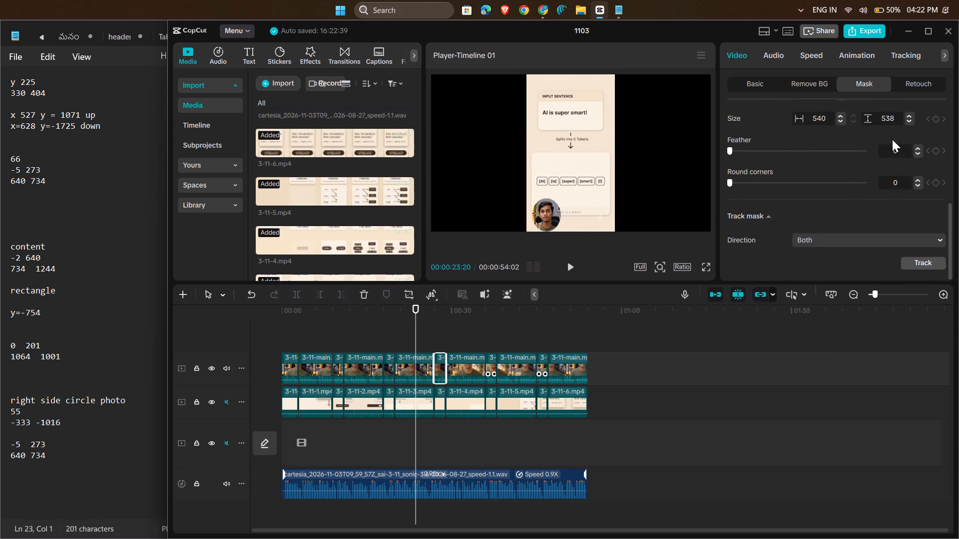
pyautogui.scroll(1, 892, 139)
pyautogui.click(895, 164)
pyautogui.press('BackSpace')
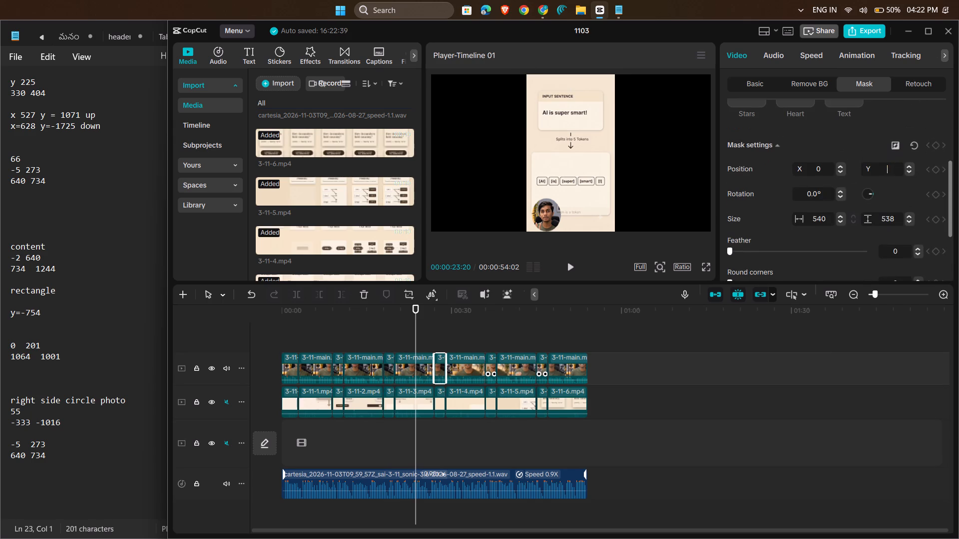
pyautogui.write('201')
pyautogui.press('Return')
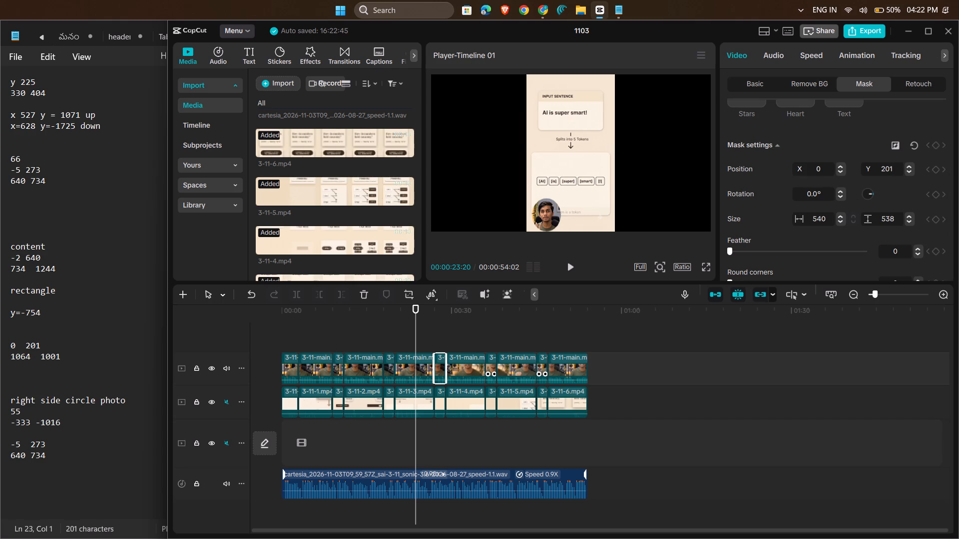
# Set the rectangle mask size of the short talking-head clip before the 3-11-4 section to 1064 wide and 1001 high.
pyautogui.click(829, 216)
pyautogui.press('BackSpace')
pyautogui.press('BackSpace')
pyautogui.press('BackSpace')
pyautogui.press('BackSpace')
pyautogui.write('1064')
pyautogui.press('Return')
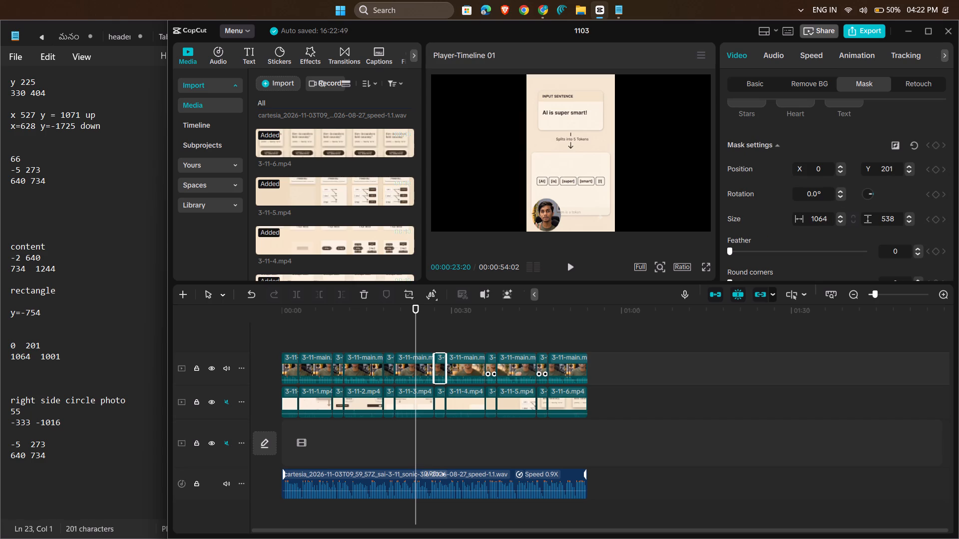
pyautogui.click(899, 216)
pyautogui.press('BackSpace')
pyautogui.press('BackSpace')
pyautogui.press('BackSpace')
pyautogui.press('BackSpace')
pyautogui.write('1001')
pyautogui.press('Return')
# Set the Y position of the short talking-head clip before the 3-11-4 section to -754.
pyautogui.click(765, 85)
pyautogui.click(897, 197)
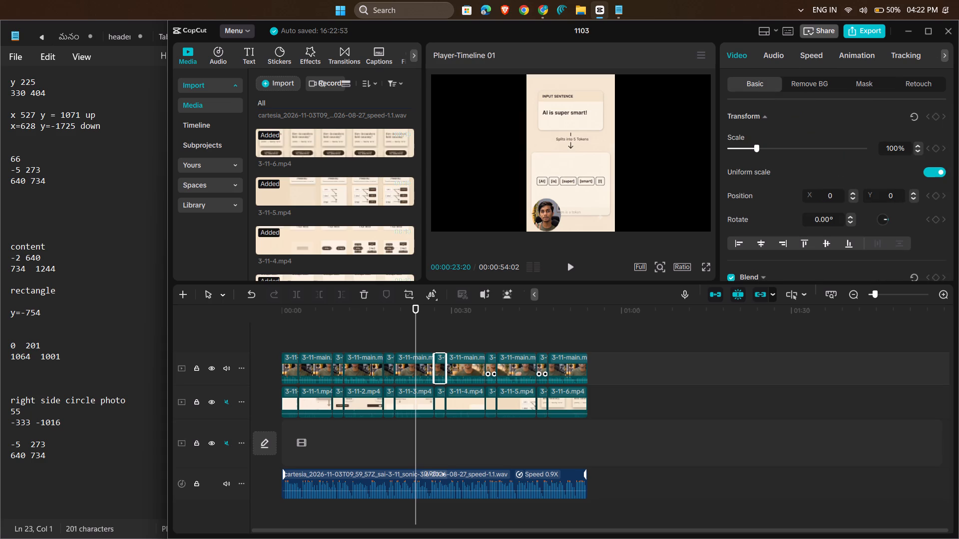
pyautogui.press('BackSpace')
pyautogui.write('-754')
pyautogui.press('Return')
# Add a rectangle mask to the short content clip before 3-11-4, positioned at X -2 and Y 640.
pyautogui.click(439, 404)
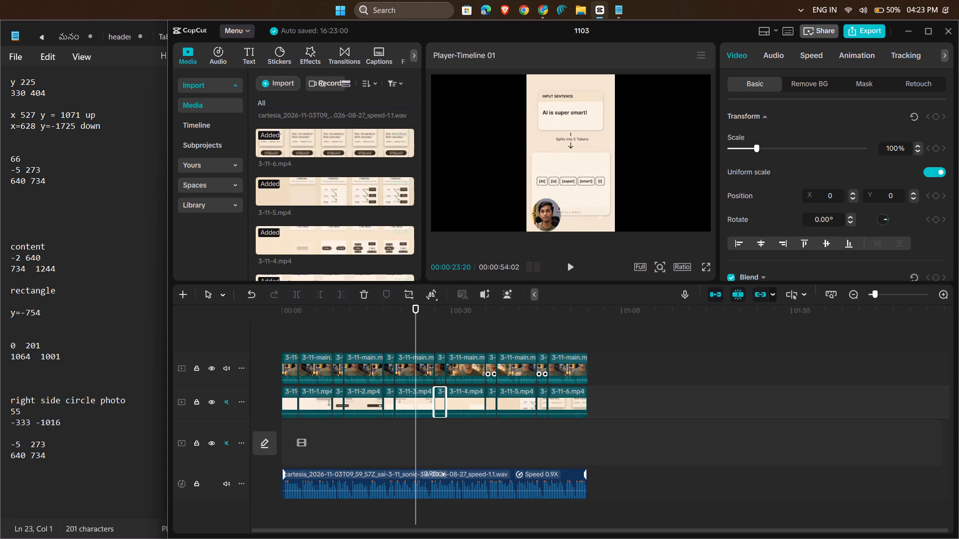
pyautogui.click(874, 78)
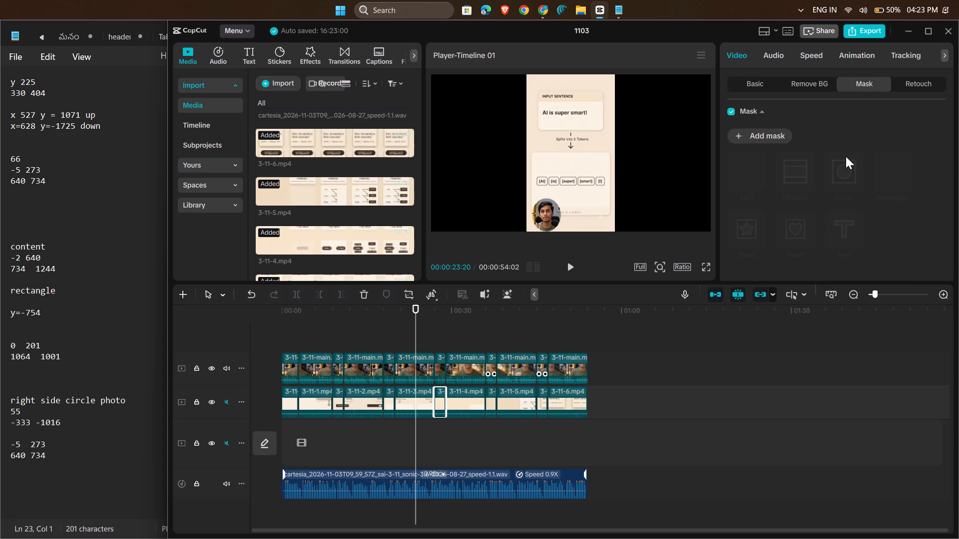
pyautogui.click(756, 138)
pyautogui.scroll(-1, 884, 178)
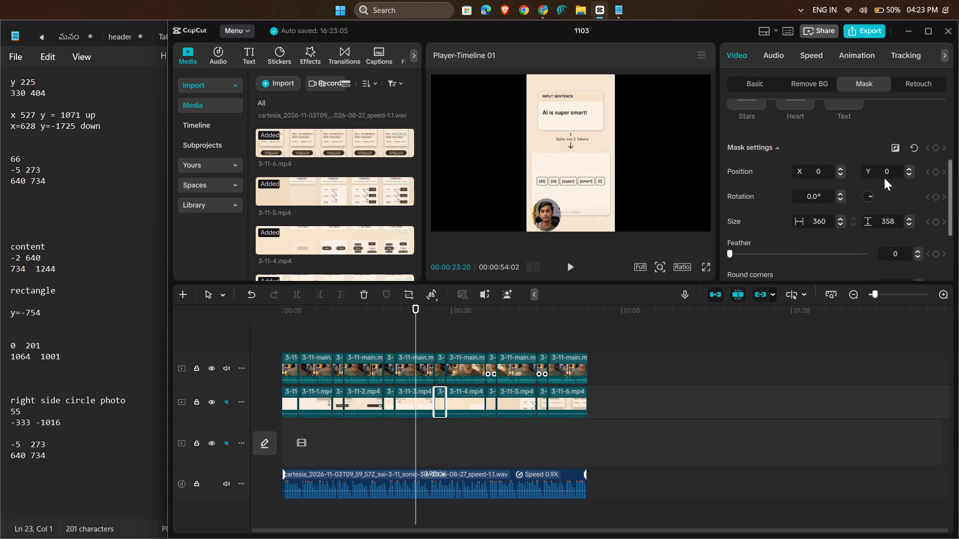
pyautogui.scroll(-1, 884, 178)
pyautogui.click(826, 173)
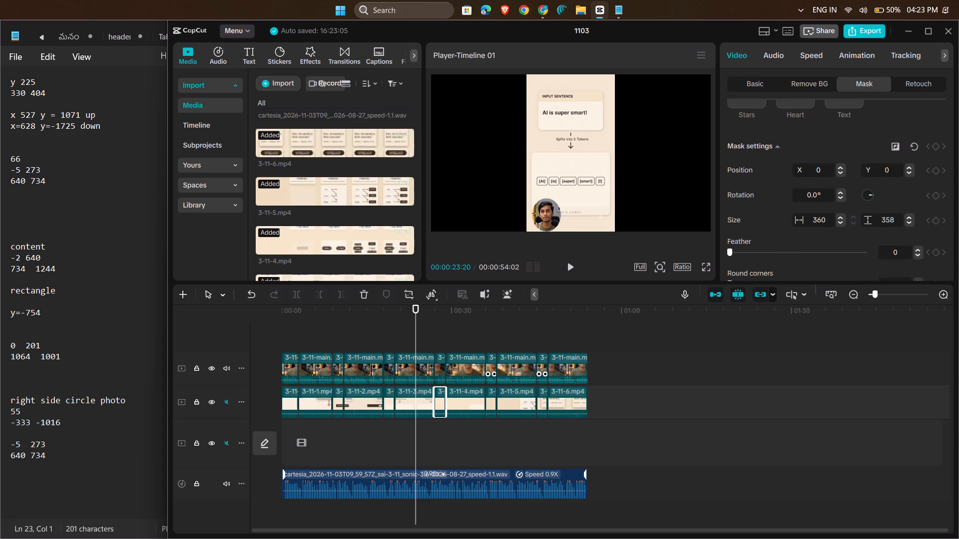
pyautogui.press('BackSpace')
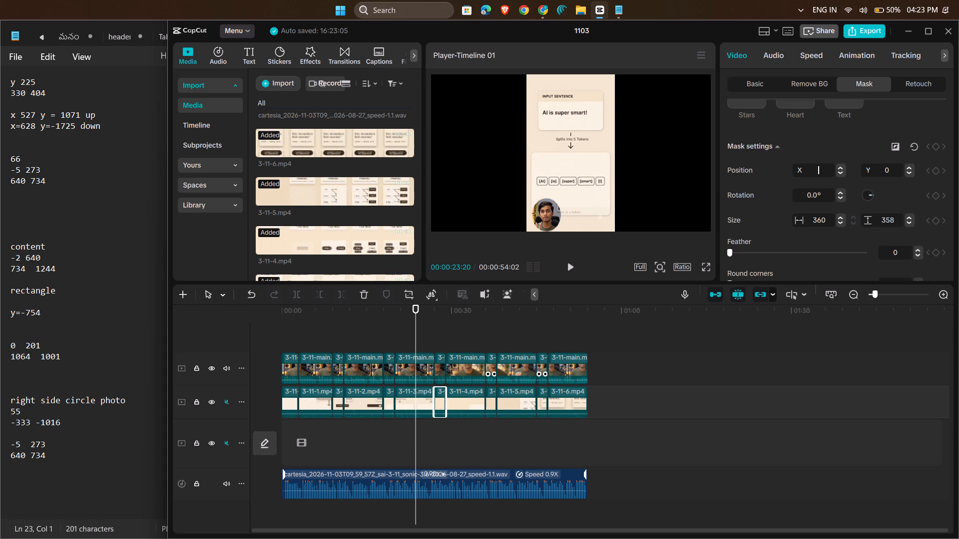
pyautogui.write('-2')
pyautogui.press('Return')
pyautogui.click(898, 172)
pyautogui.press('BackSpace')
pyautogui.write('640')
pyautogui.press('Return')
# Set the width of the rectangle mask on the short content clip before 3-11-4 to 734.
pyautogui.click(827, 220)
pyautogui.press('BackSpace')
pyautogui.press('BackSpace')
pyautogui.press('BackSpace')
pyautogui.write('734')
pyautogui.press('Return')
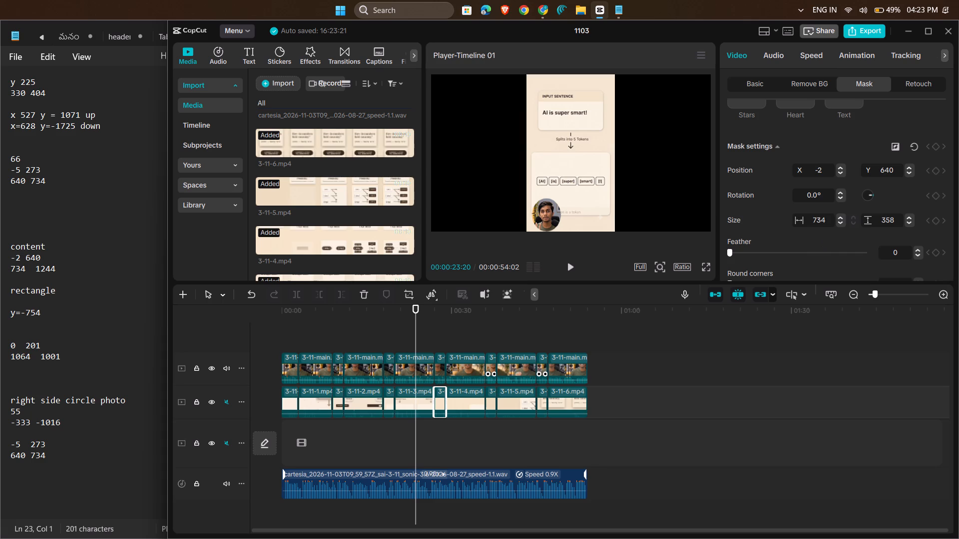
# Set the height of the rectangle mask on the short content clip before 3-11-4 to 1244.
pyautogui.click(901, 222)
pyautogui.press('BackSpace')
pyautogui.press('BackSpace')
pyautogui.press('BackSpace')
pyautogui.write('124')
pyautogui.press('Return')
pyautogui.press('Return')
pyautogui.press('4')
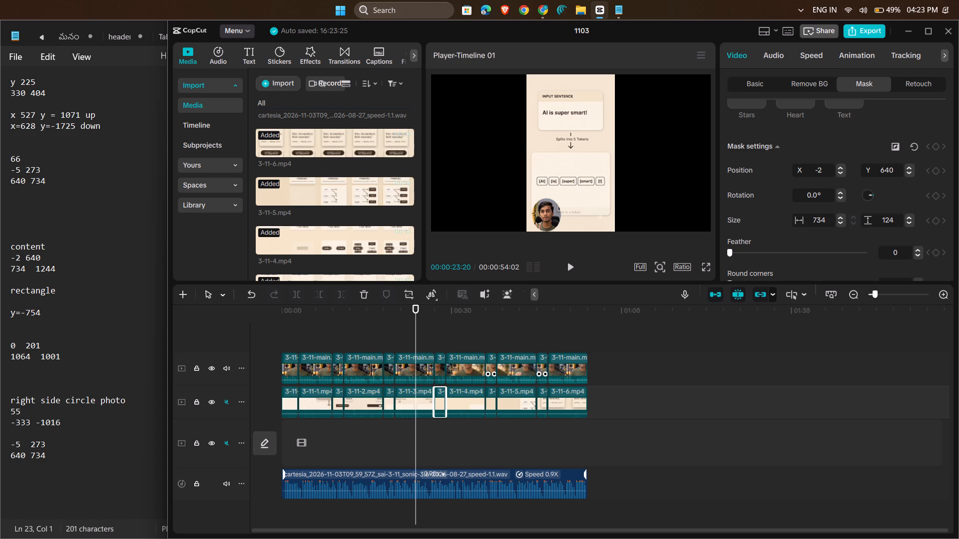
pyautogui.click(901, 222)
pyautogui.press('4')
pyautogui.press('Return')
# Add a rectangle mask to the short talking-head clip before the 3-11-5 section, with its Y position at 201.
pyautogui.moveTo(416, 330); pyautogui.dragTo(441, 332)
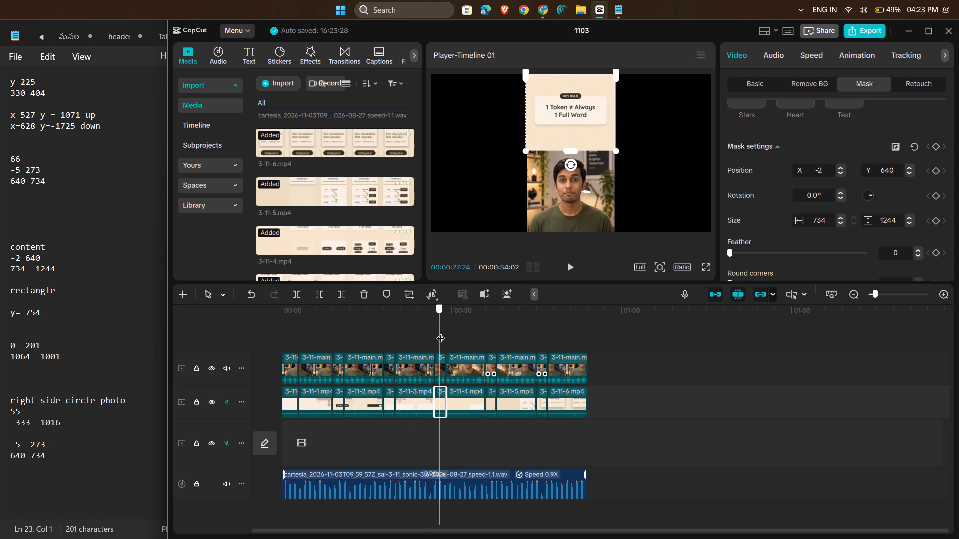
pyautogui.moveTo(441, 332); pyautogui.dragTo(436, 338)
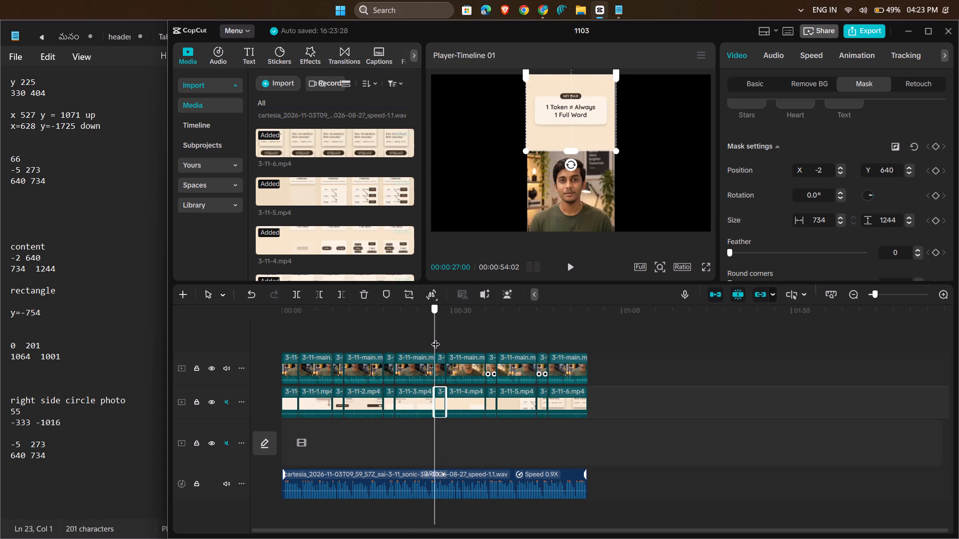
pyautogui.moveTo(436, 338); pyautogui.dragTo(481, 345)
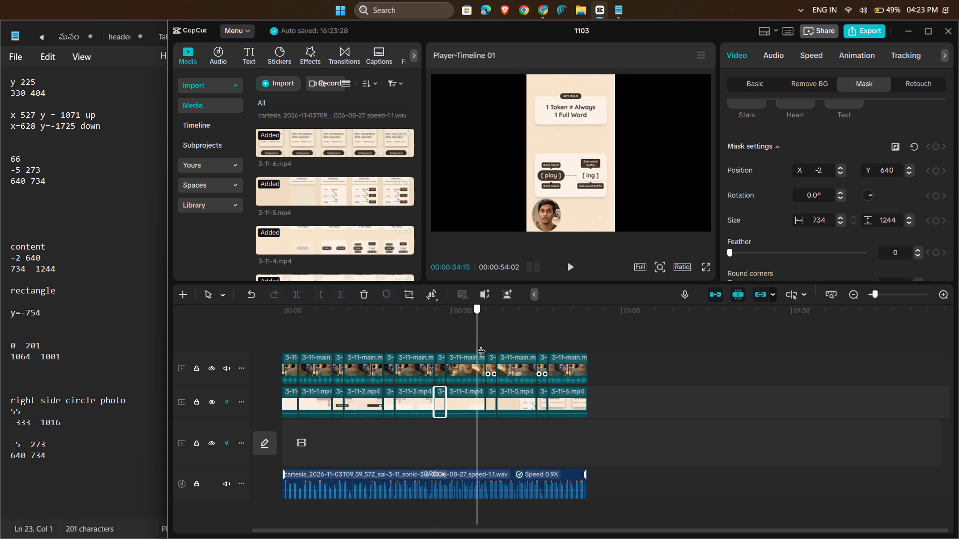
pyautogui.moveTo(481, 345); pyautogui.dragTo(481, 345)
pyautogui.click(489, 360)
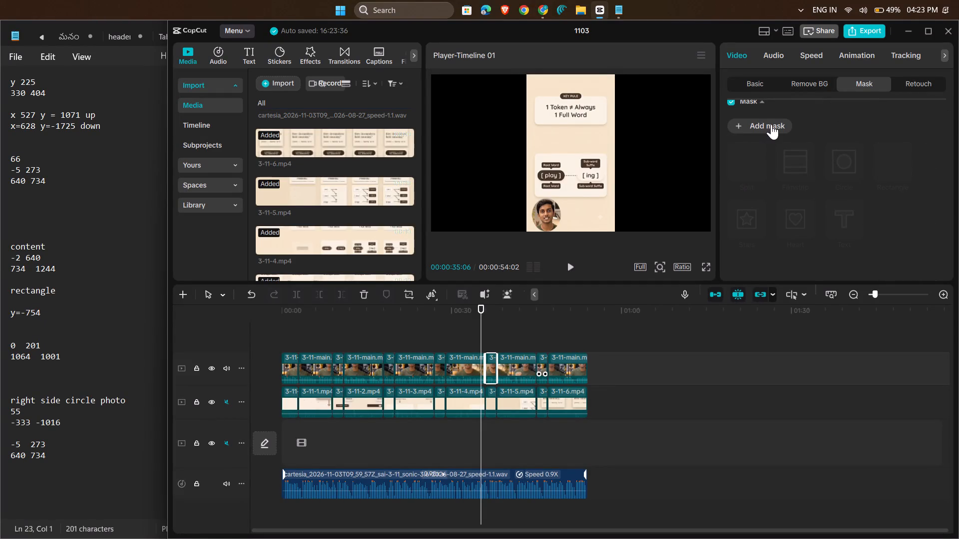
pyautogui.click(771, 126)
pyautogui.scroll(-1, 891, 172)
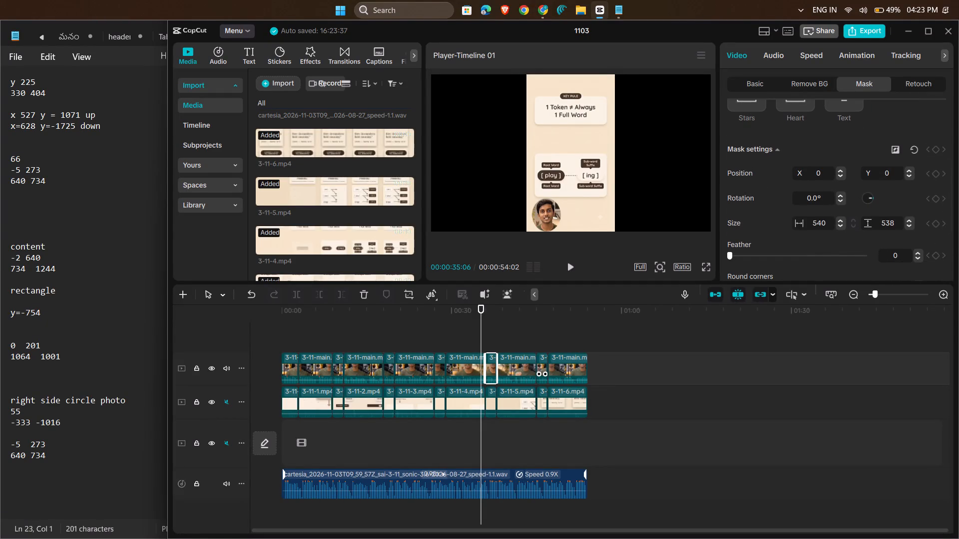
pyautogui.click(891, 171)
pyautogui.press('BackSpace')
pyautogui.write('201')
pyautogui.press('Return')
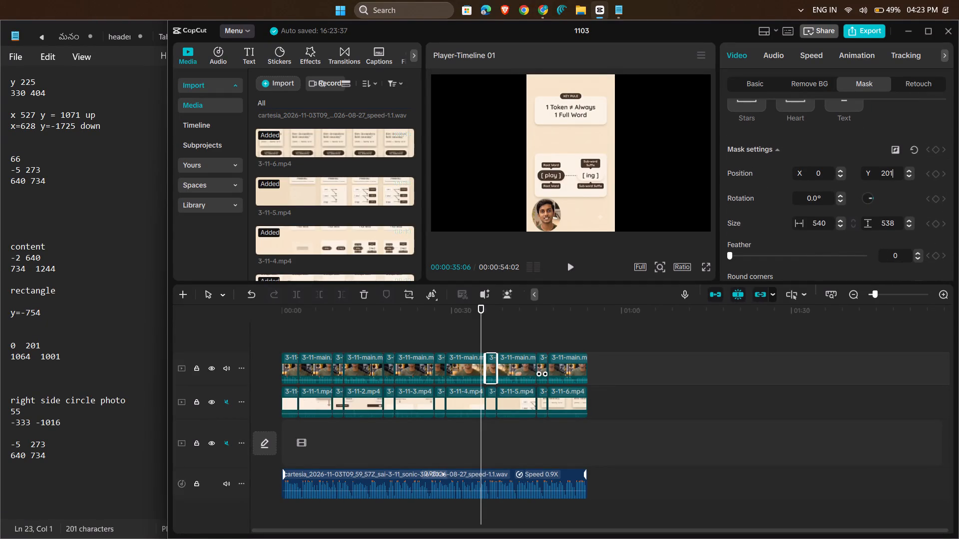
# Set the rectangle mask size of the short talking-head clip before the 3-11-5 section to 1064 wide and 1001 high.
pyautogui.click(824, 222)
pyautogui.press('BackSpace')
pyautogui.press('BackSpace')
pyautogui.press('BackSpace')
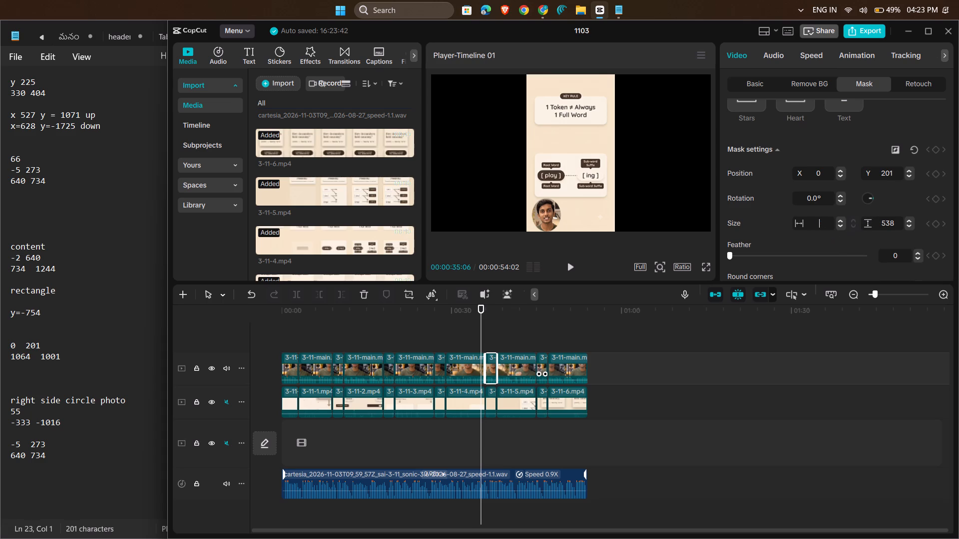
pyautogui.write('1064')
pyautogui.press('Return')
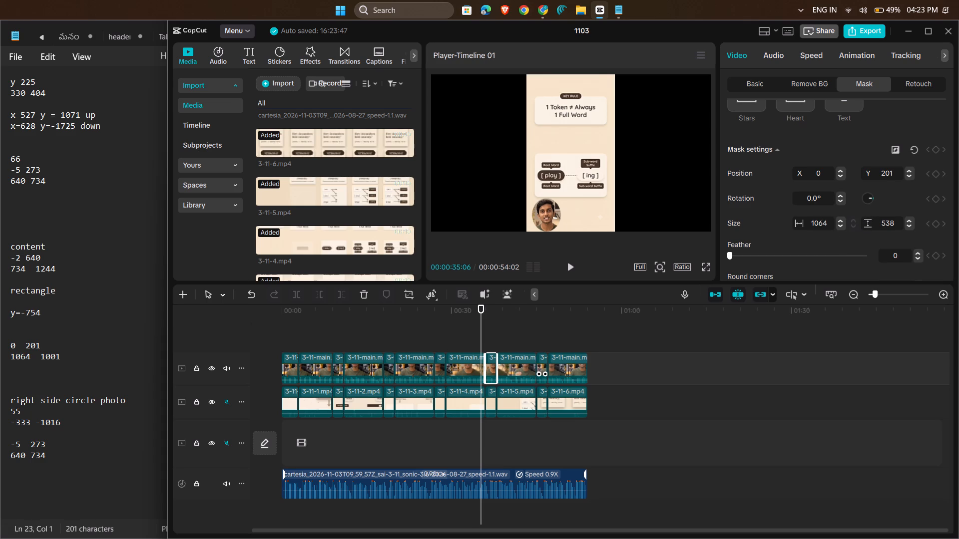
pyautogui.click(903, 226)
pyautogui.doubleClick(903, 226)
pyautogui.press('BackSpace')
pyautogui.press('BackSpace')
pyautogui.write('1001')
pyautogui.press('Return')
# Set the Y position of the short talking-head clip before the 3-11-5 section to -754.
pyautogui.click(752, 88)
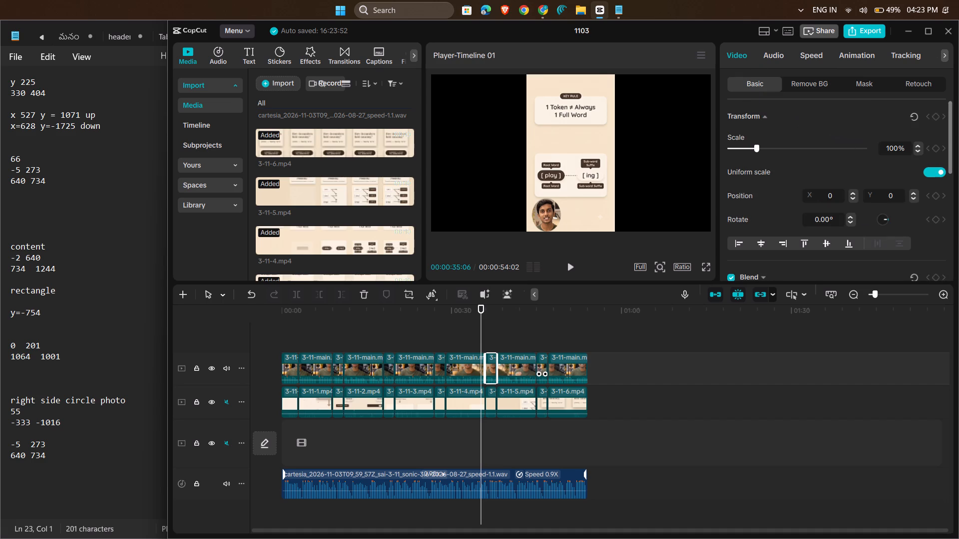
pyautogui.click(900, 196)
pyautogui.press('BackSpace')
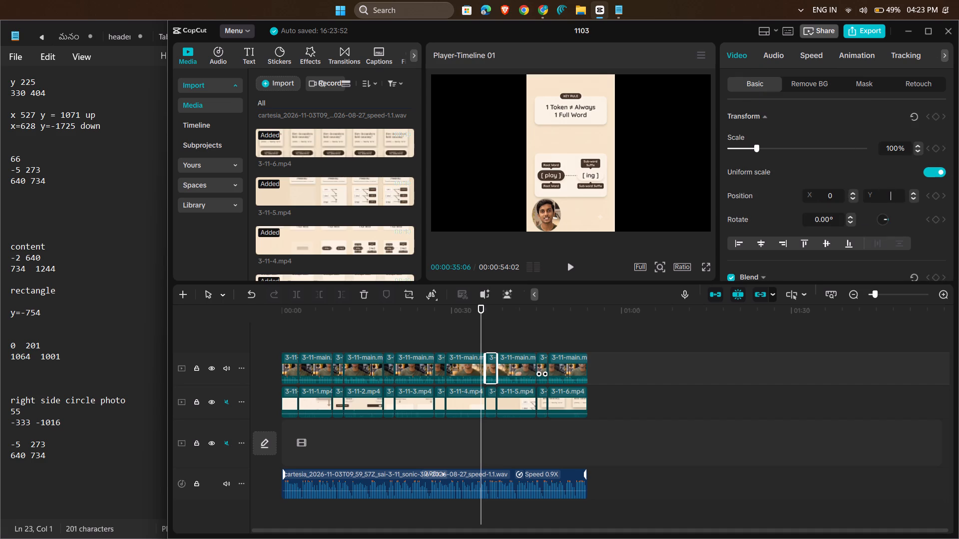
pyautogui.write('-754')
pyautogui.press('Return')
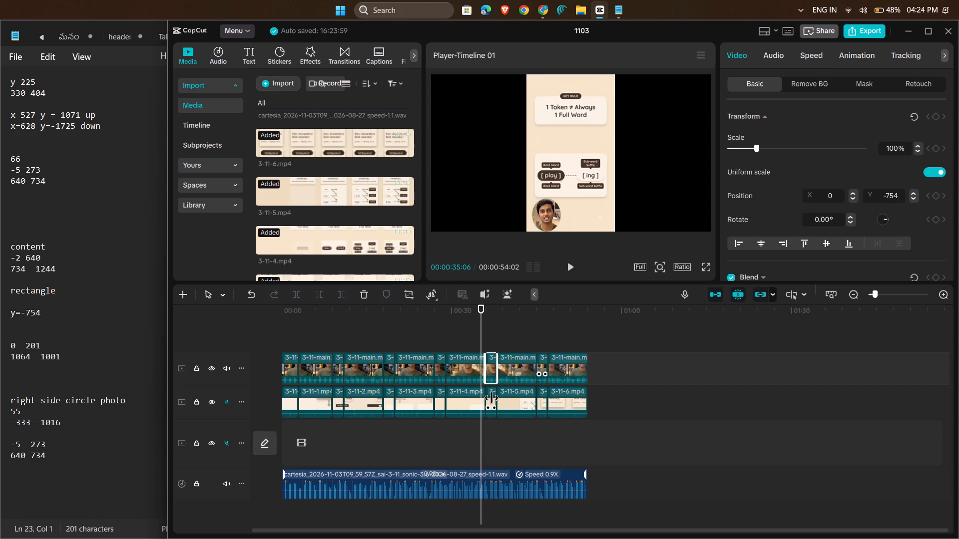
# Add a rectangle mask to the short content clip before the 3-11-5 section.
pyautogui.click(492, 399)
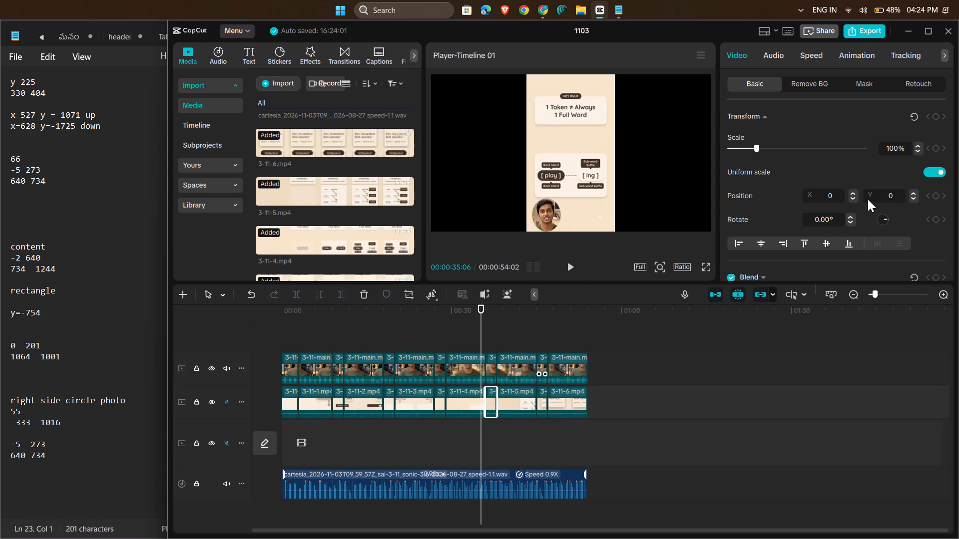
pyautogui.click(855, 85)
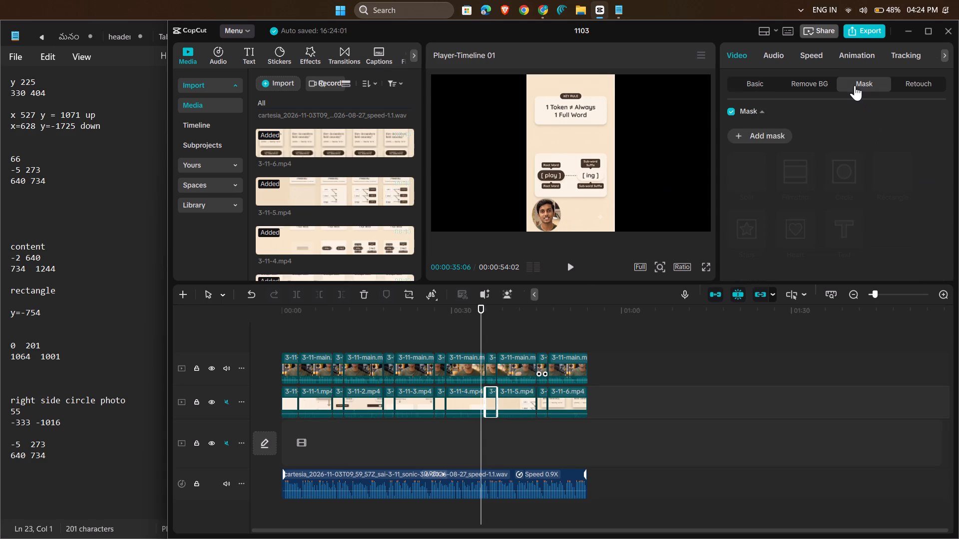
pyautogui.click(757, 133)
pyautogui.scroll(-1, 843, 206)
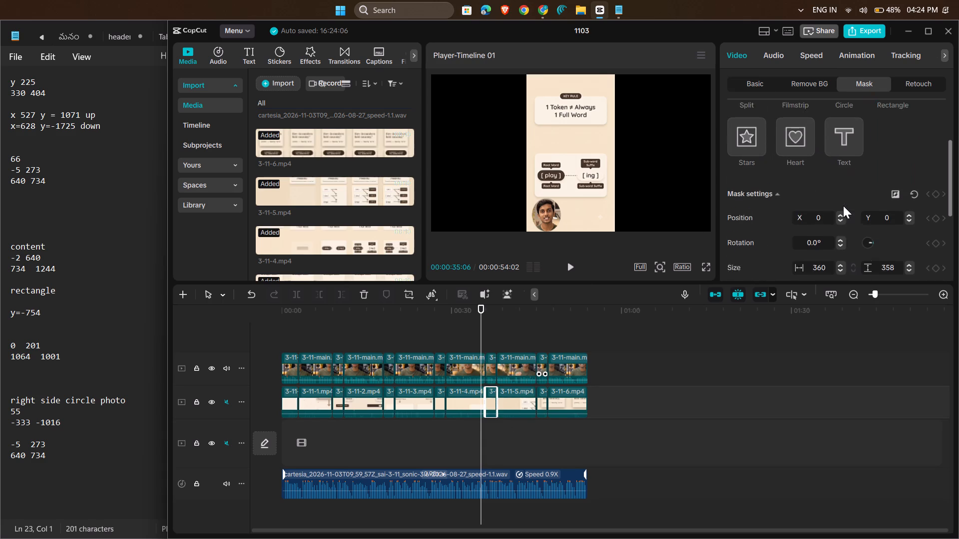
pyautogui.scroll(-1, 843, 206)
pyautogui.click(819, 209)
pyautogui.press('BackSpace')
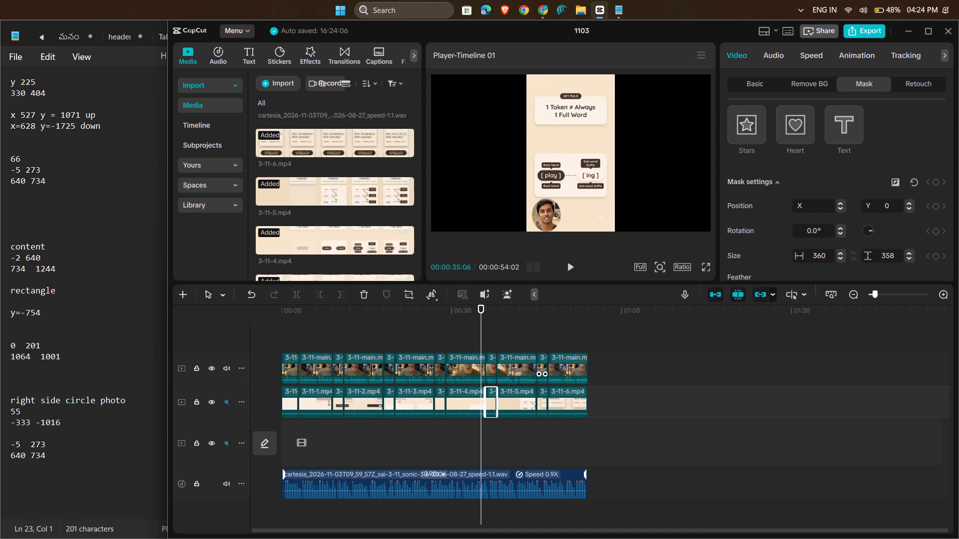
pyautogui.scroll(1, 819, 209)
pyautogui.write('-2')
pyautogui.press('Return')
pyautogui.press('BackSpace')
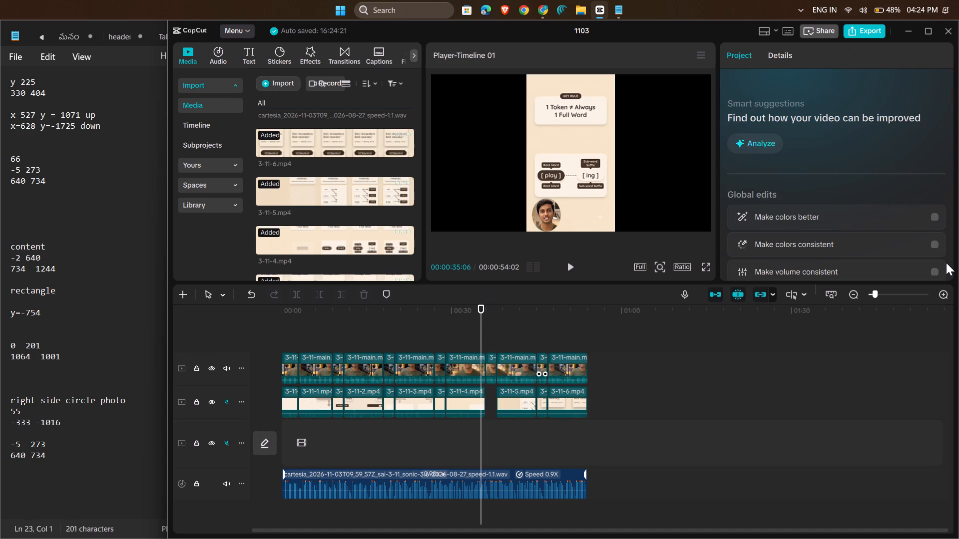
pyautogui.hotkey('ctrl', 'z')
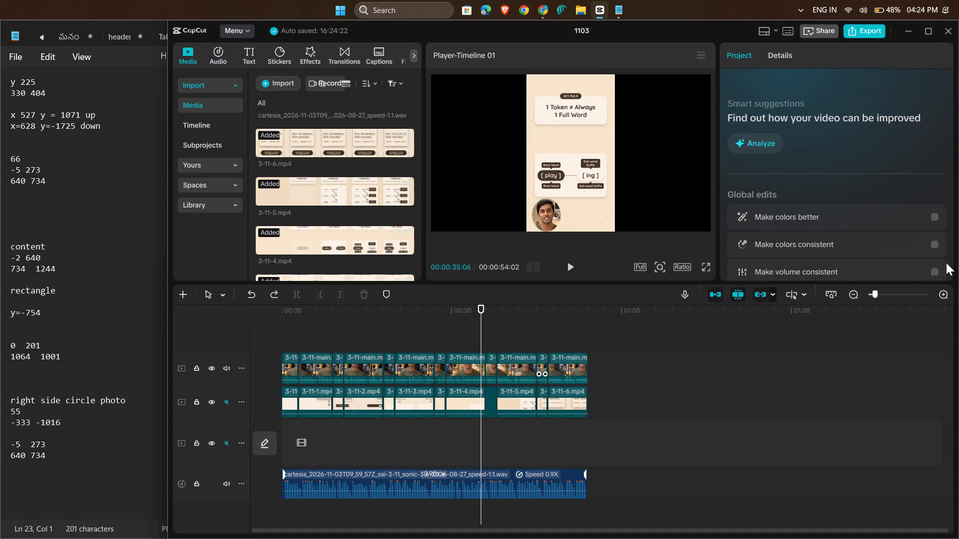
# Set the rectangle mask position of the short content clip before the 3-11-5 section to X -2 and Y 640.
pyautogui.scroll(1, 829, 193)
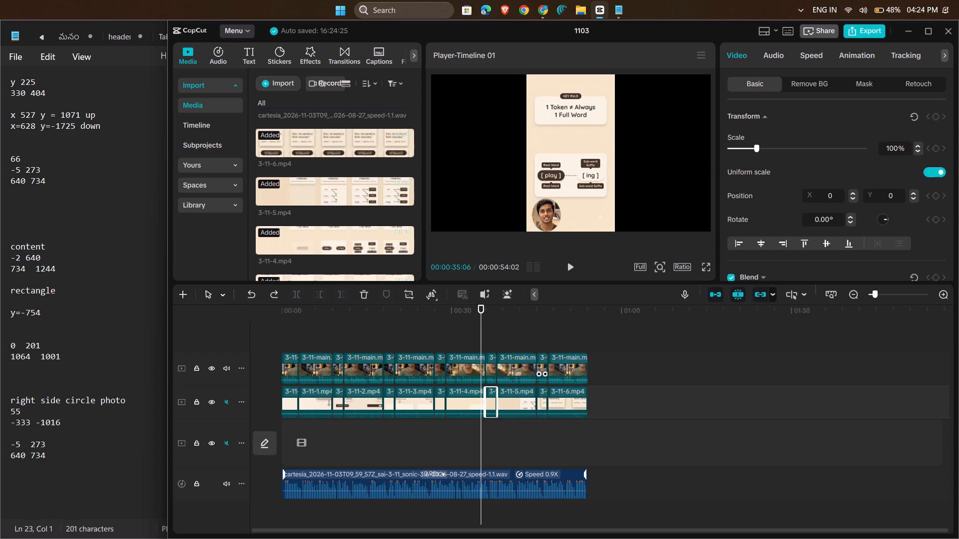
pyautogui.scroll(1, 829, 193)
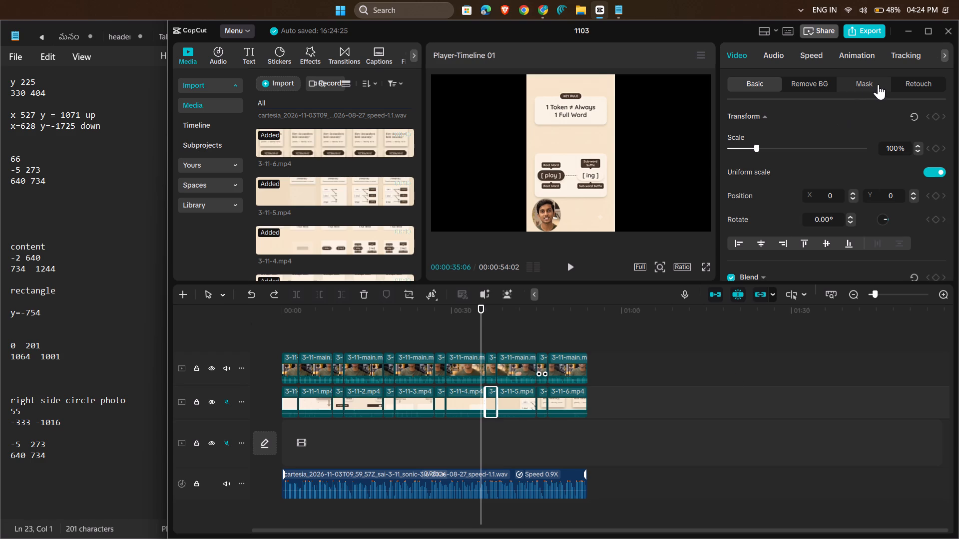
pyautogui.click(878, 84)
pyautogui.scroll(-1, 855, 181)
pyautogui.scroll(1, 855, 181)
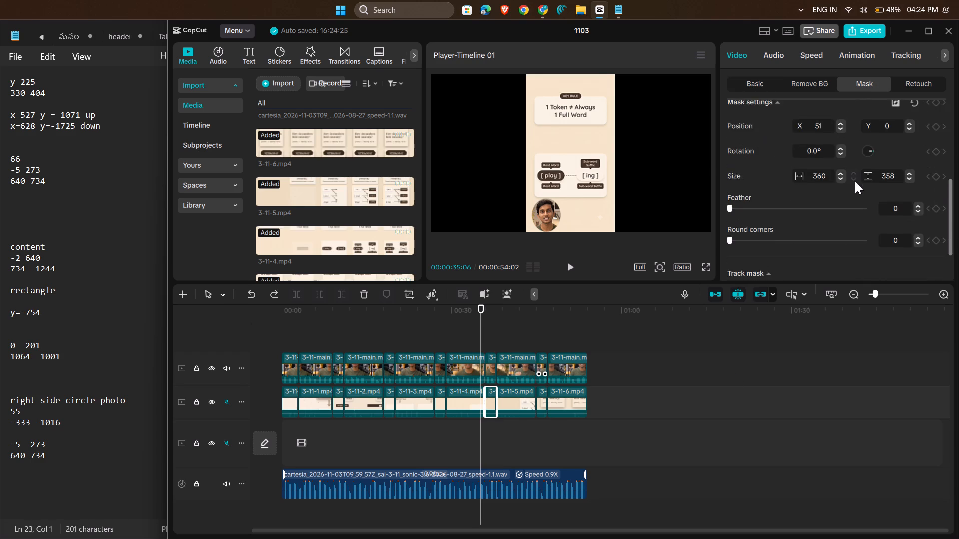
pyautogui.click(827, 174)
pyautogui.press('BackSpace')
pyautogui.press('BackSpace')
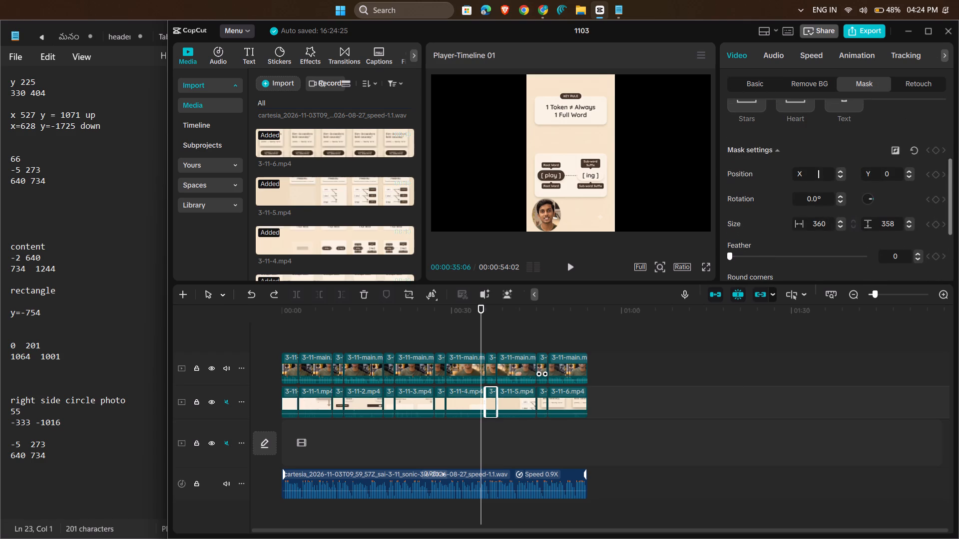
pyautogui.press('-')
pyautogui.press('2')
pyautogui.press('Return')
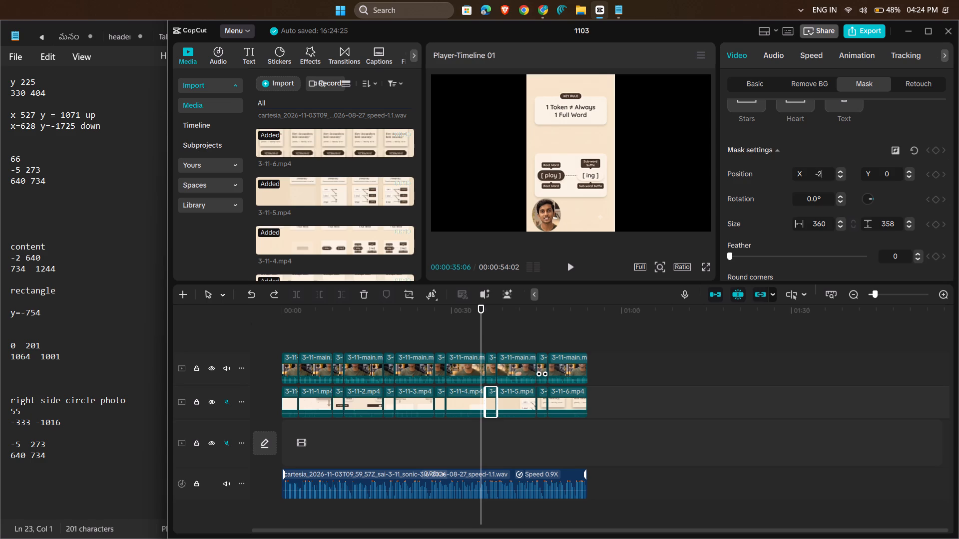
pyautogui.click(898, 174)
pyautogui.press('BackSpace')
pyautogui.write('640')
pyautogui.press('Return')
# Set the rectangle mask size of the short content clip before the 3-11-5 section to 734 wide and 1244 high.
pyautogui.click(828, 223)
pyautogui.press('BackSpace')
pyautogui.press('BackSpace')
pyautogui.press('BackSpace')
pyautogui.write('734')
pyautogui.press('Return')
pyautogui.click(900, 222)
pyautogui.press('BackSpace')
pyautogui.press('BackSpace')
pyautogui.press('BackSpace')
pyautogui.write('1244')
pyautogui.press('Return')
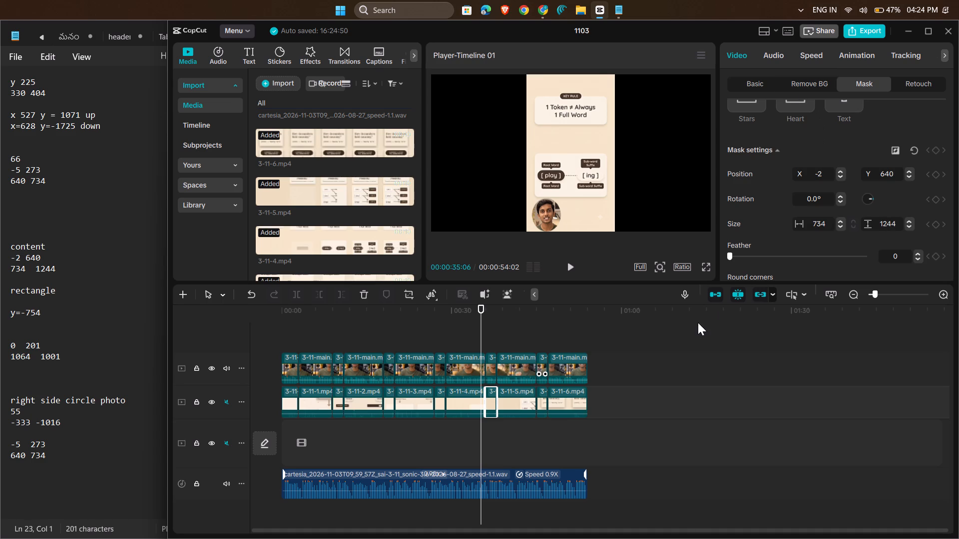
# Add a rectangle mask to the short talking-head clip before the 3-11-6 section.
pyautogui.moveTo(480, 331); pyautogui.dragTo(481, 331)
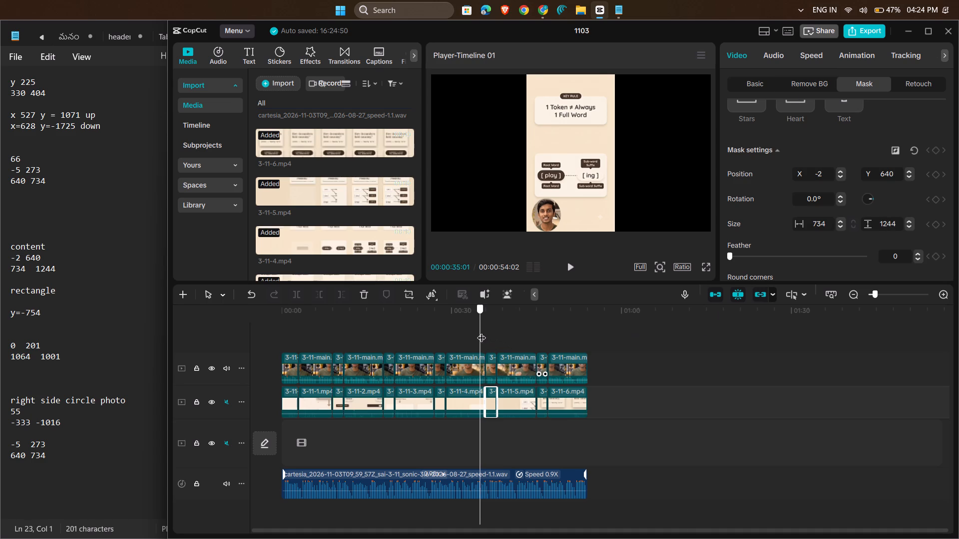
pyautogui.moveTo(481, 331); pyautogui.dragTo(536, 335)
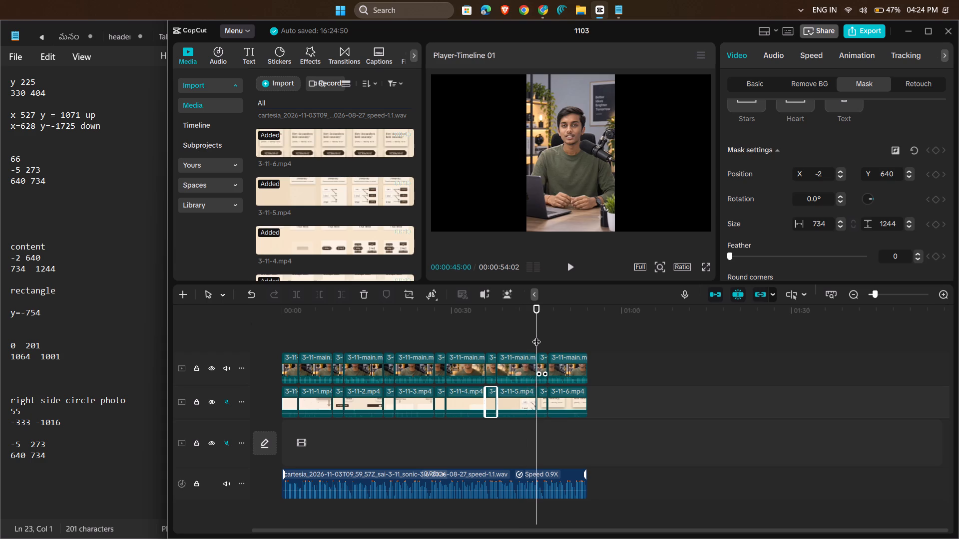
pyautogui.click(544, 365)
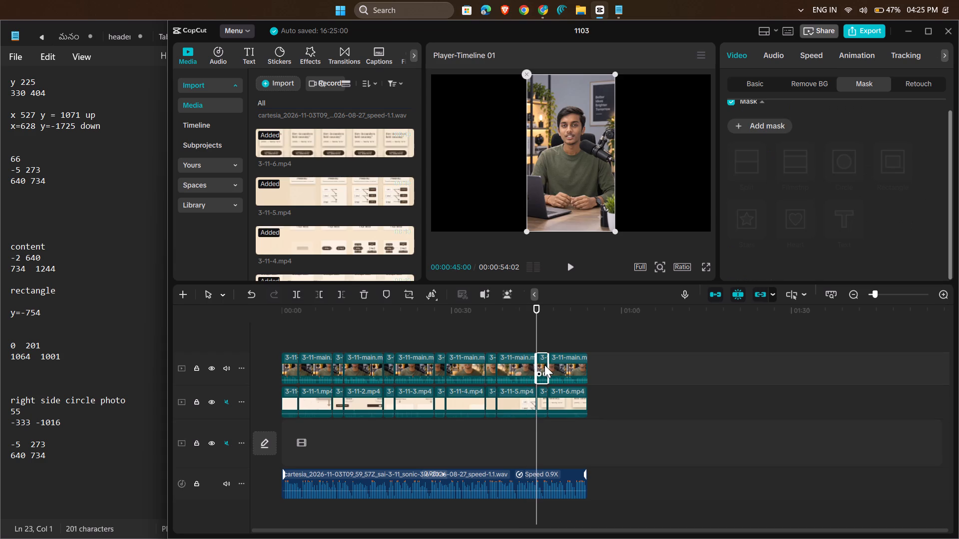
pyautogui.click(768, 126)
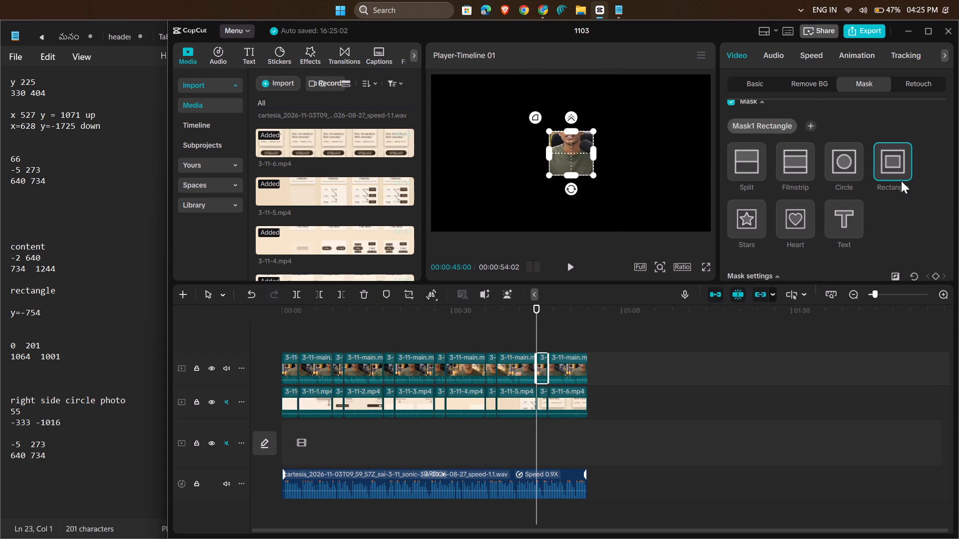
pyautogui.scroll(-2, 901, 181)
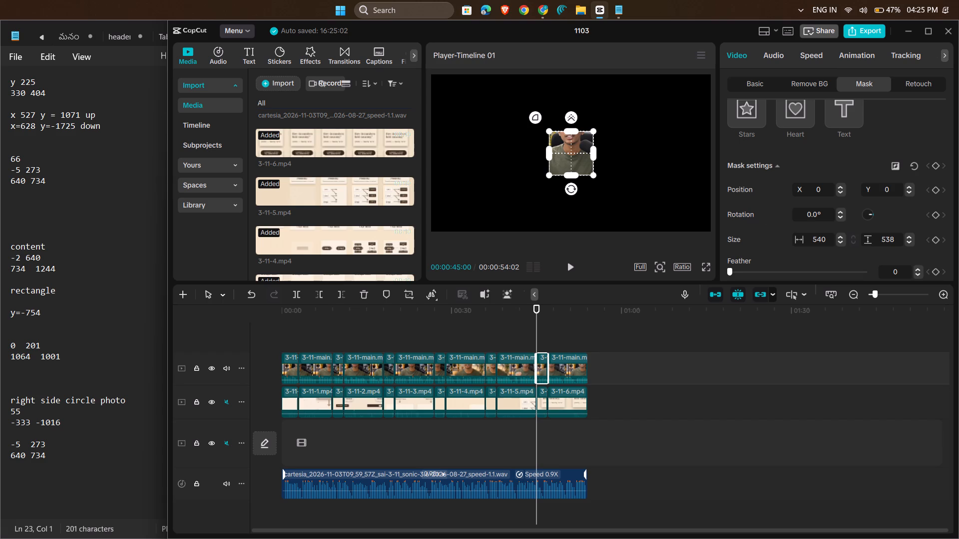
# Set the rectangle mask position of the short talking-head clip before the 3-11-6 section to X 0 and Y 201.
pyautogui.moveTo(534, 324); pyautogui.dragTo(544, 324)
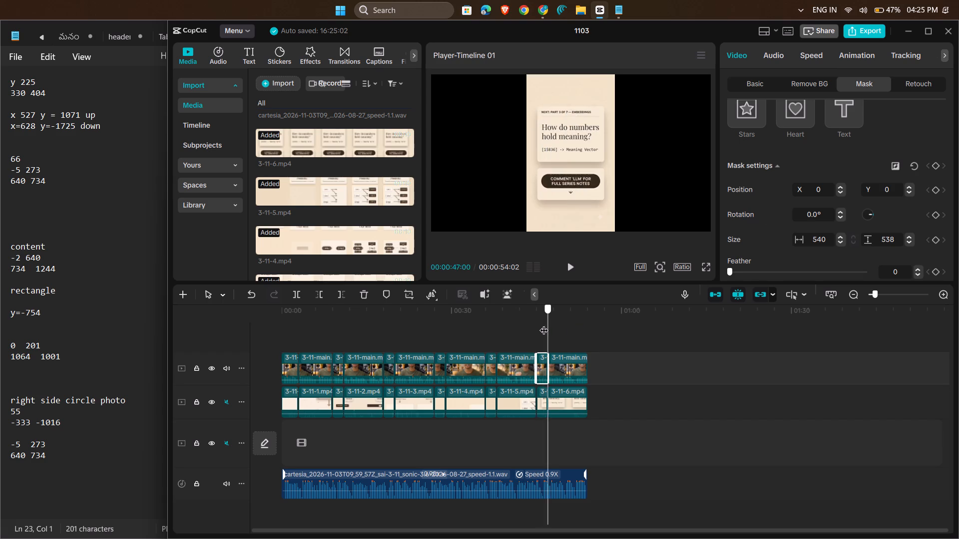
pyautogui.moveTo(544, 324); pyautogui.dragTo(538, 328)
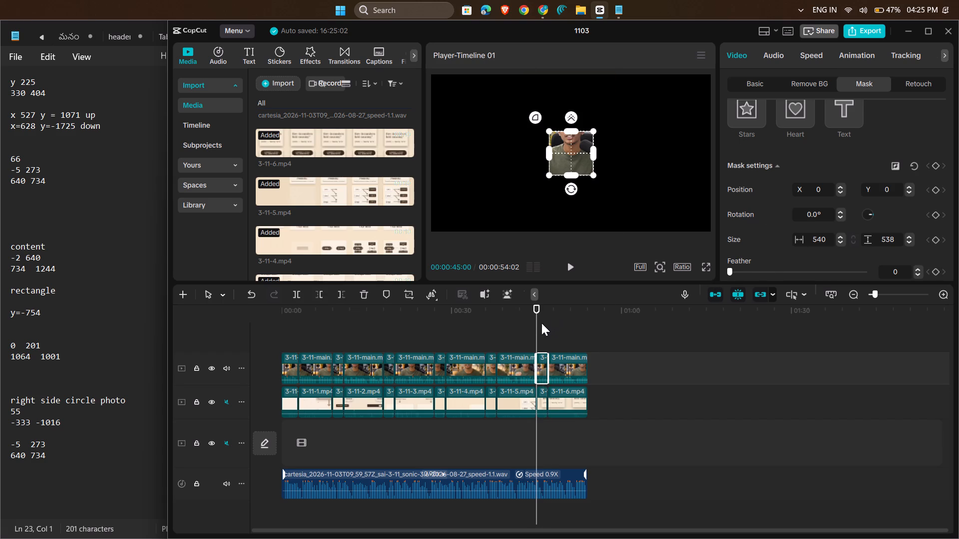
pyautogui.moveTo(536, 341); pyautogui.dragTo(523, 341)
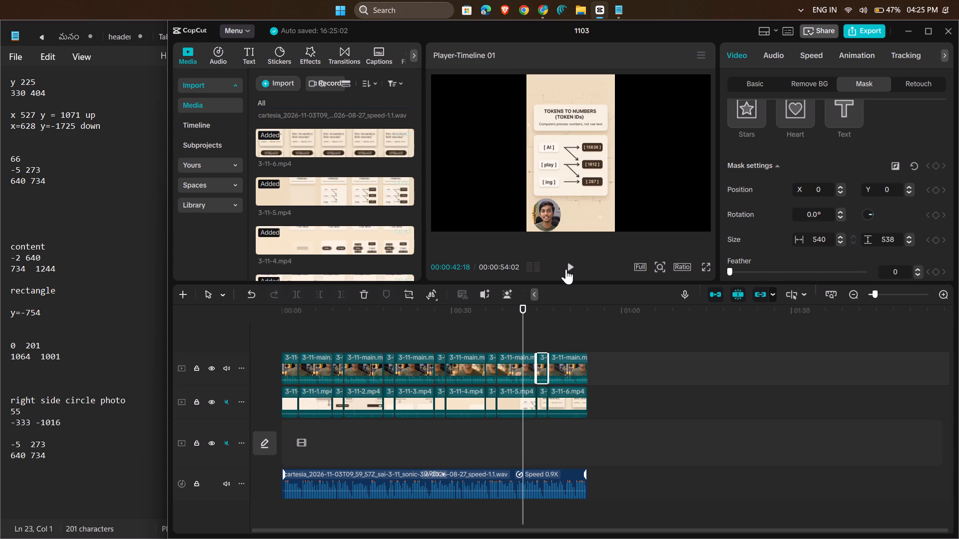
pyautogui.click(567, 269)
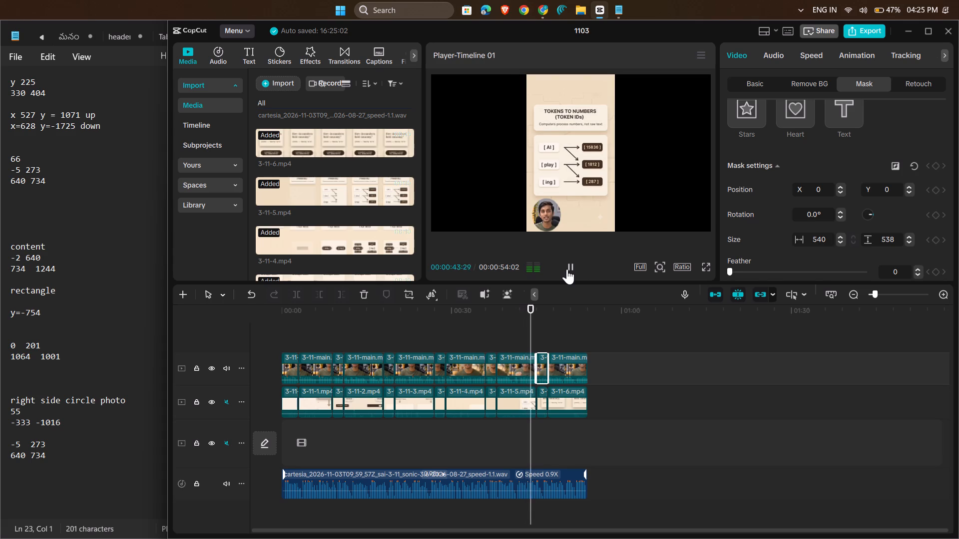
pyautogui.click(567, 269)
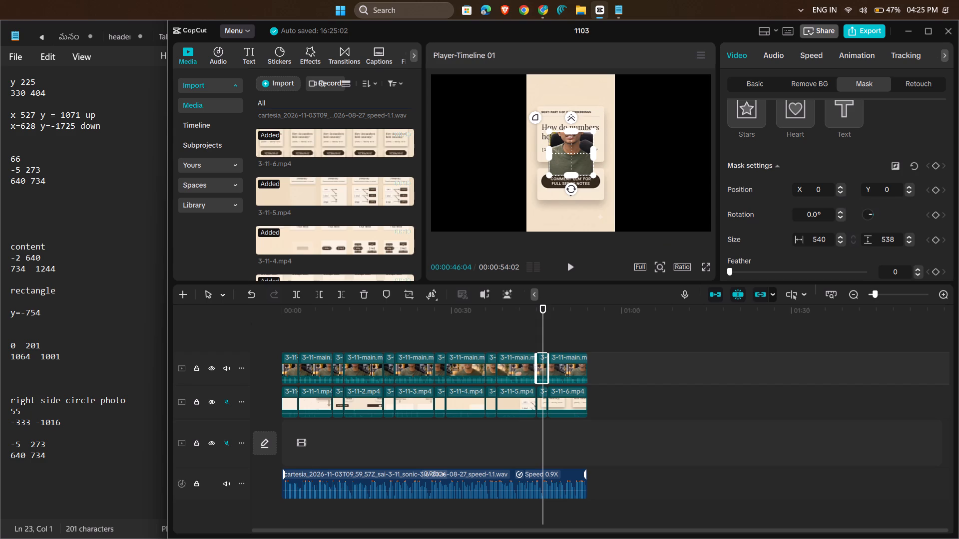
pyautogui.click(895, 189)
pyautogui.scroll(1, 895, 189)
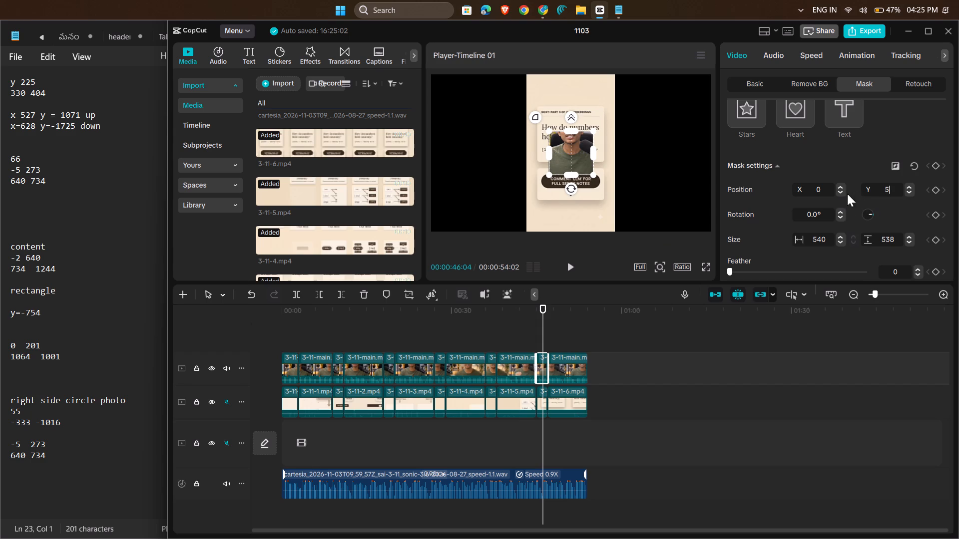
pyautogui.click(822, 191)
pyautogui.press('BackSpace')
pyautogui.press('0')
pyautogui.click(894, 194)
pyautogui.press('BackSpace')
pyautogui.write('201')
pyautogui.press('Return')
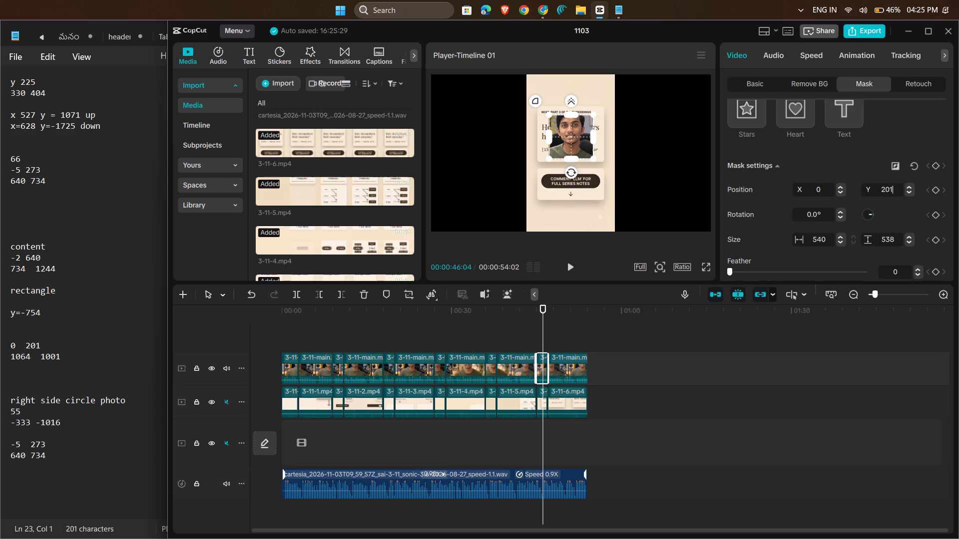
# Set the rectangle mask width of the short talking-head clip before the 3-11-6 section to 1064.
pyautogui.click(821, 242)
pyautogui.press('Right')
pyautogui.press('BackSpace')
pyautogui.press('BackSpace')
pyautogui.press('BackSpace')
pyautogui.write('1064')
pyautogui.press('Return')
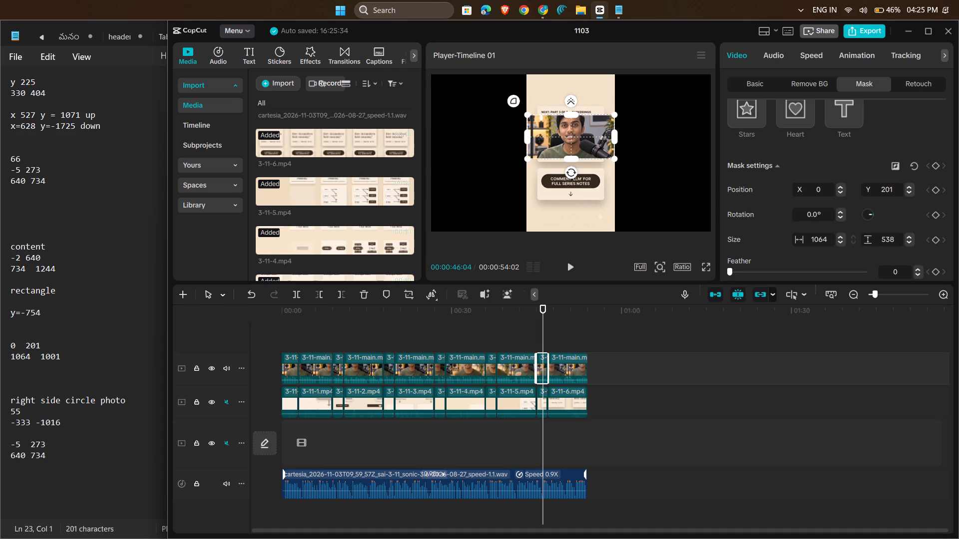
# Set the rectangle mask height of the short talking-head clip before the 3-11-6 section to 1001.
pyautogui.click(900, 243)
pyautogui.press('BackSpace')
pyautogui.press('BackSpace')
pyautogui.press('BackSpace')
pyautogui.write('1001')
pyautogui.press('Return')
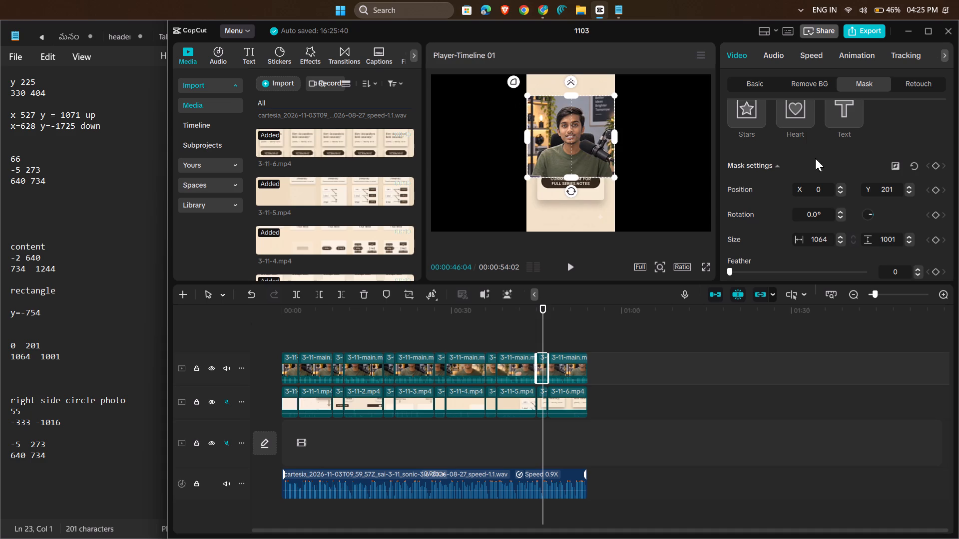
# Set the vertical position of the short talking-head clip before the 3-11-6 section to Y -754.
pyautogui.click(760, 91)
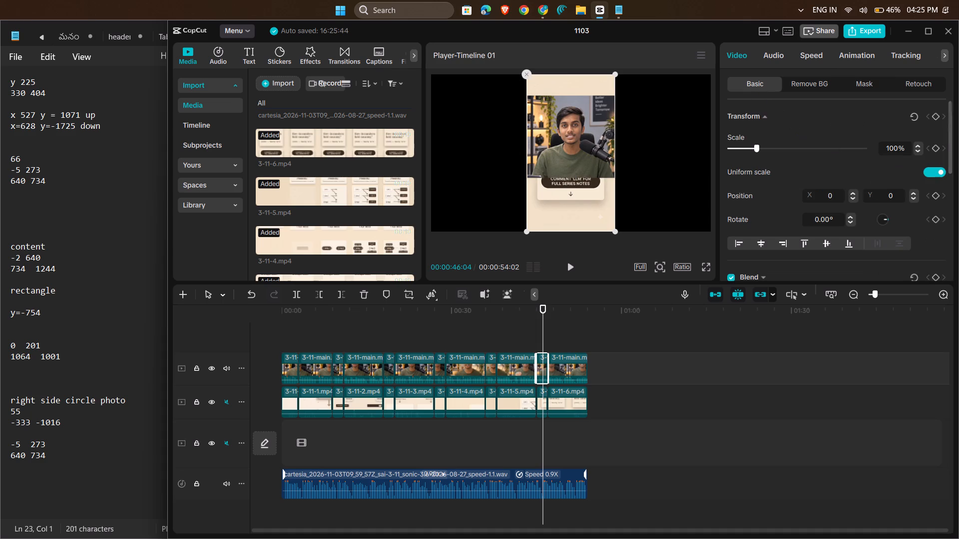
pyautogui.click(893, 200)
pyautogui.press('BackSpace')
pyautogui.write('-754')
pyautogui.press('Return')
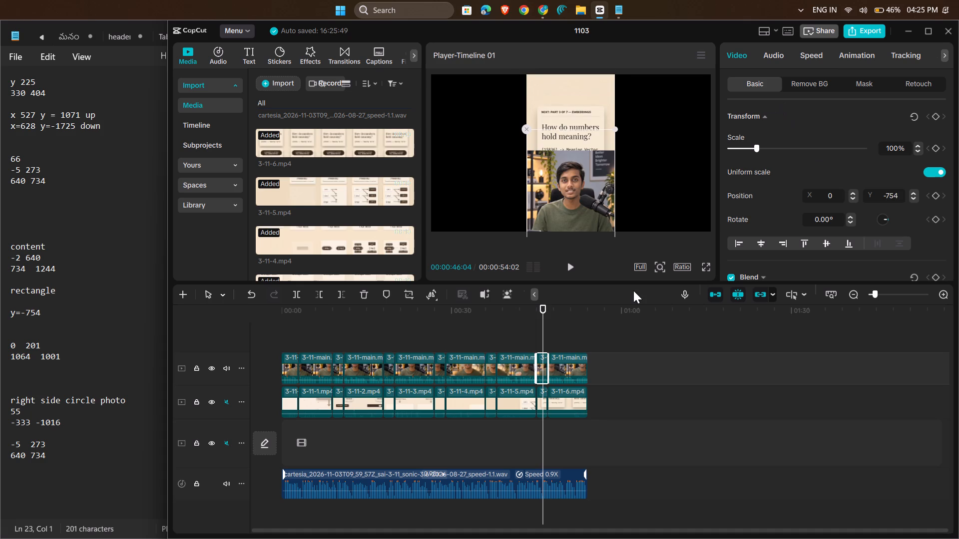
# Add a rectangle mask to the short content clip before the 3-11-6 section.
pyautogui.click(542, 400)
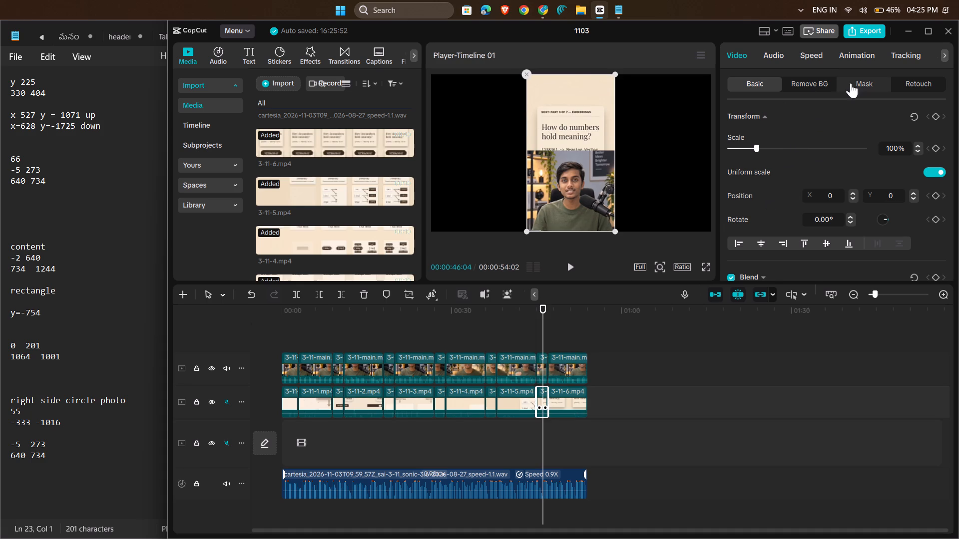
pyautogui.click(878, 91)
pyautogui.click(750, 132)
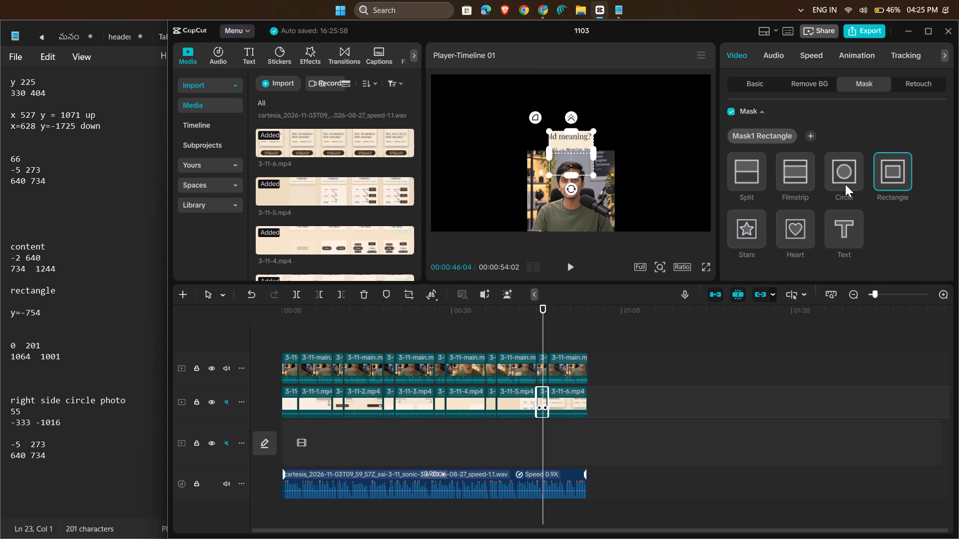
# Set the rectangle mask position of the short content clip before the 3-11-6 section to X -2 and Y 640.
pyautogui.scroll(-2, 845, 184)
pyautogui.click(829, 161)
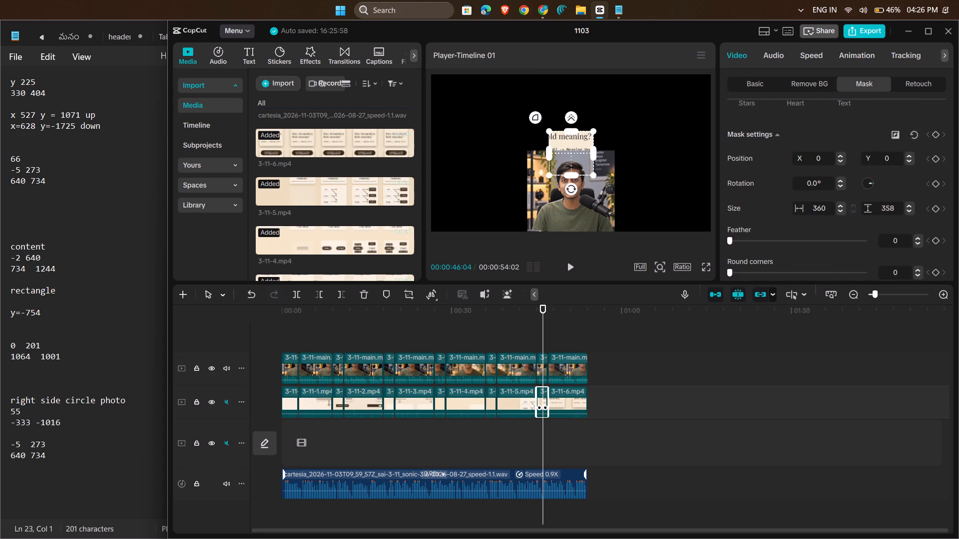
pyautogui.press('BackSpace')
pyautogui.write('-2')
pyautogui.press('Return')
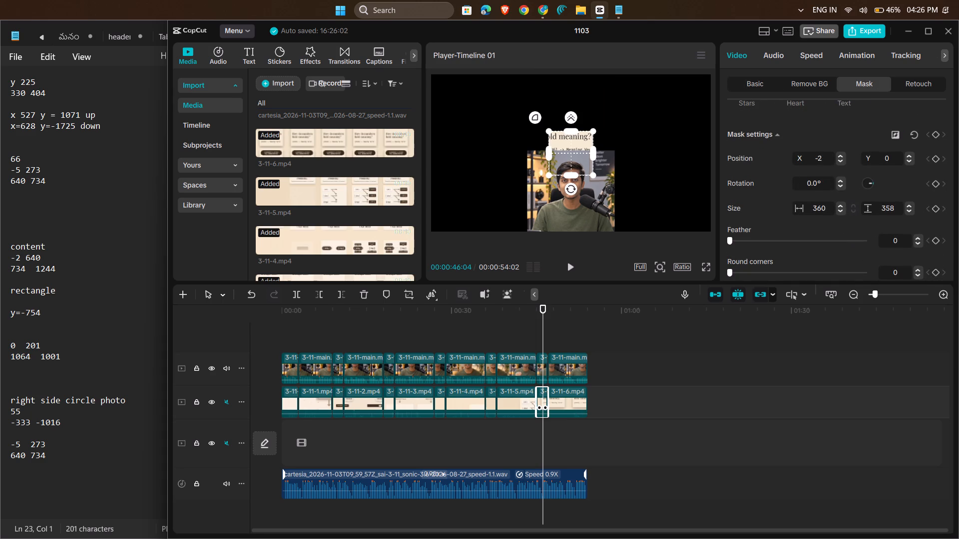
pyautogui.click(889, 162)
pyautogui.press('BackSpace')
pyautogui.write('640')
pyautogui.press('Return')
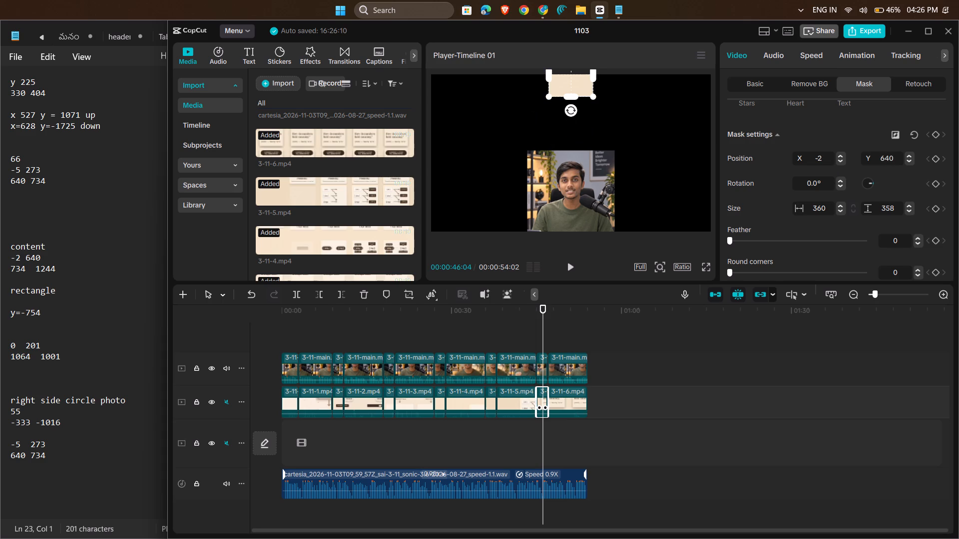
# Set the rectangle mask size of the short content clip before the 3-11-6 section to 734 wide and 1244 high.
pyautogui.click(829, 208)
pyautogui.press('BackSpace')
pyautogui.press('BackSpace')
pyautogui.press('BackSpace')
pyautogui.write('734')
pyautogui.press('Return')
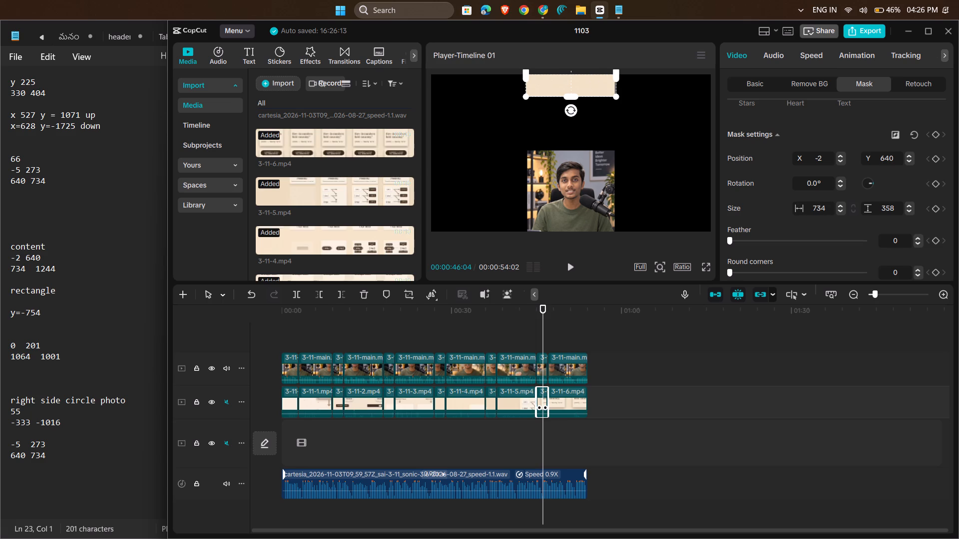
pyautogui.click(900, 211)
pyautogui.press('BackSpace')
pyautogui.press('BackSpace')
pyautogui.press('BackSpace')
pyautogui.write('1244')
pyautogui.press('Return')
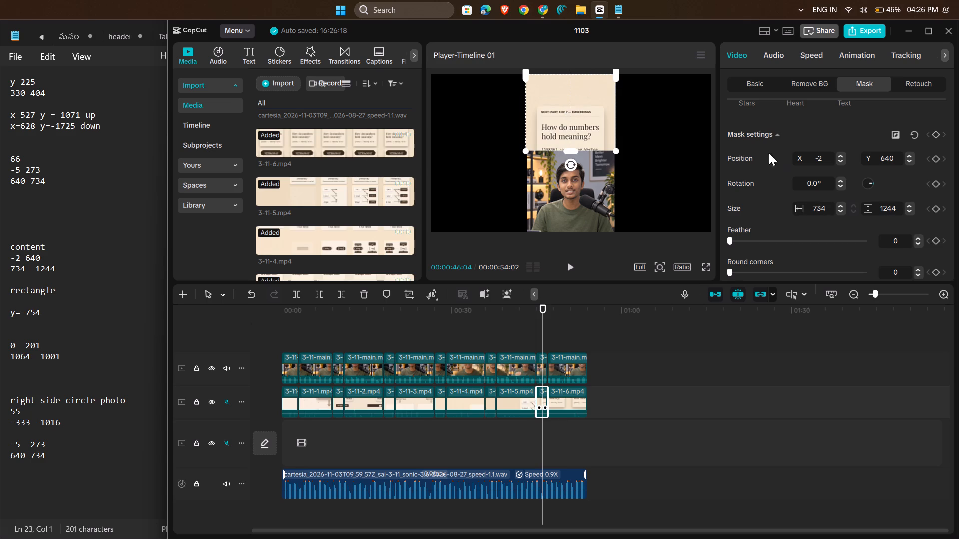
pyautogui.click(756, 85)
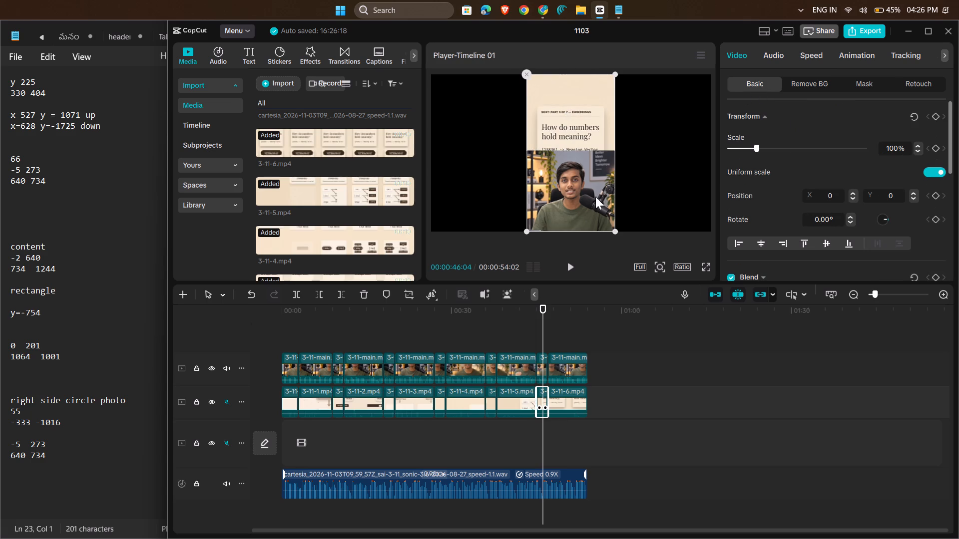
# Play the video from the start through most of the 3-11-3 section to review the layouts.
pyautogui.moveTo(540, 322); pyautogui.dragTo(237, 362)
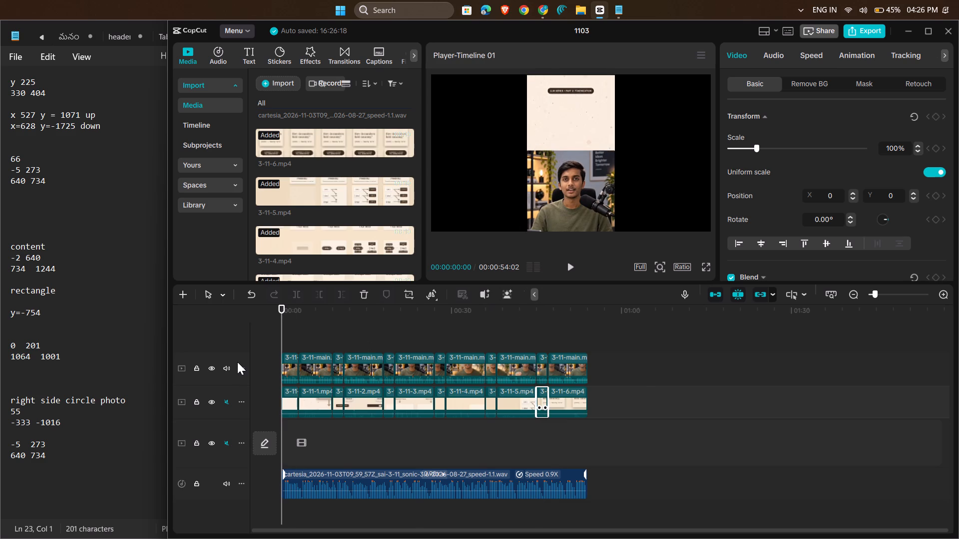
pyautogui.click(647, 393)
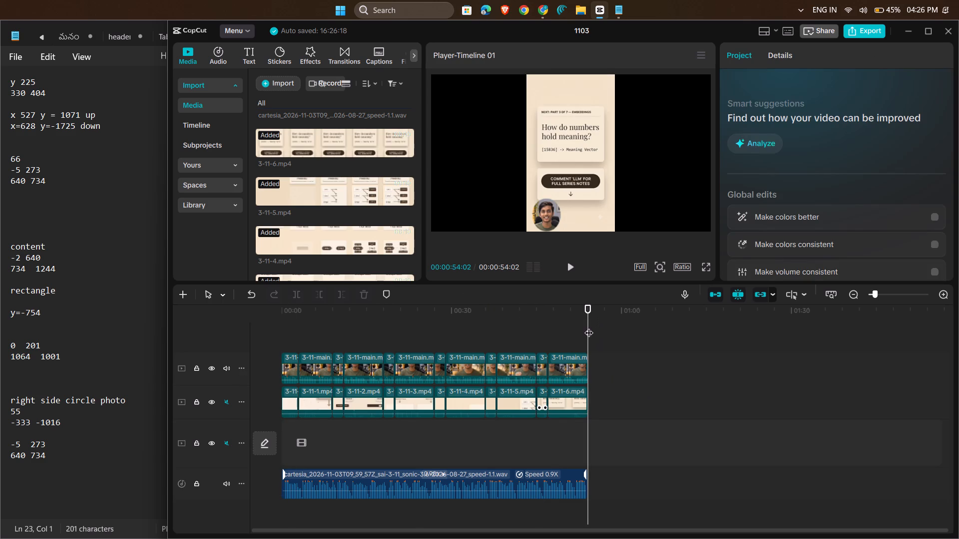
pyautogui.moveTo(589, 326); pyautogui.dragTo(262, 359)
pyautogui.click(573, 263)
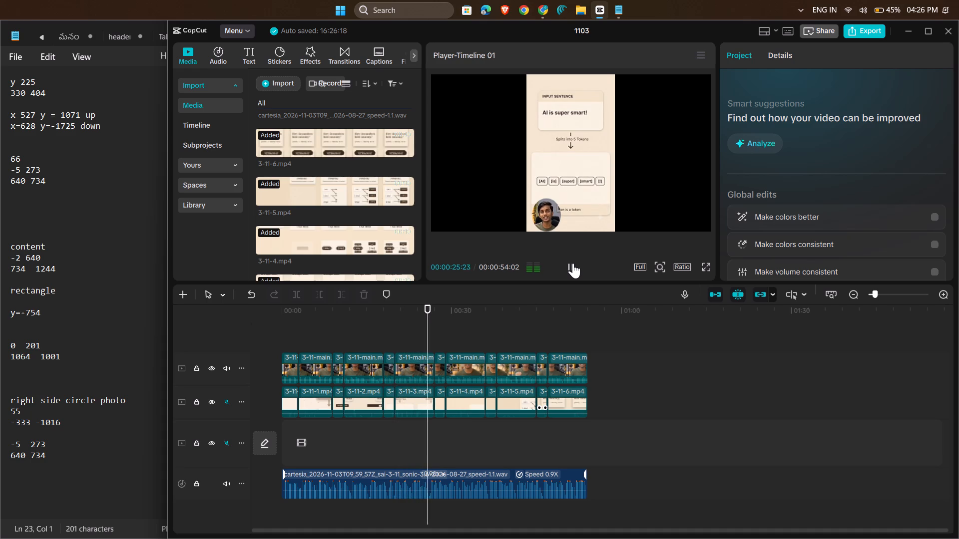
pyautogui.click(573, 263)
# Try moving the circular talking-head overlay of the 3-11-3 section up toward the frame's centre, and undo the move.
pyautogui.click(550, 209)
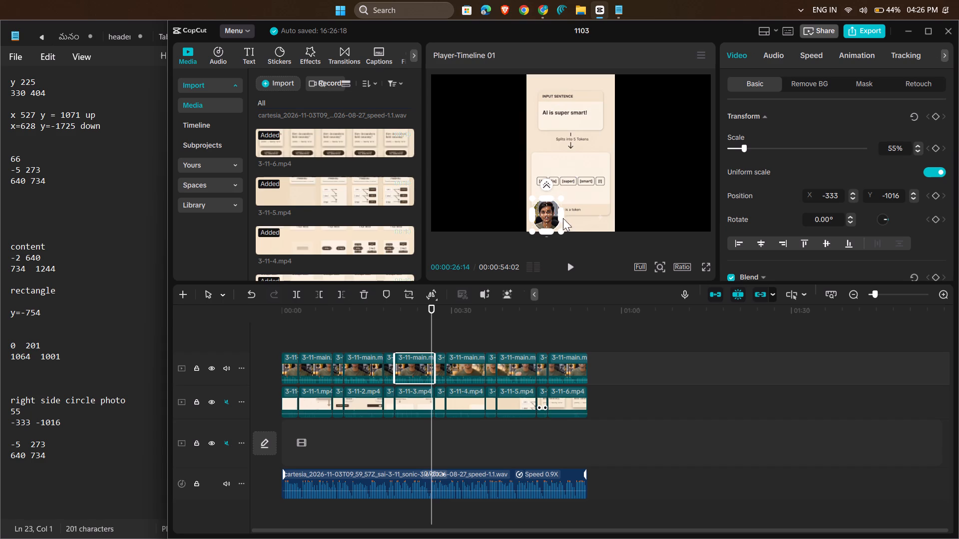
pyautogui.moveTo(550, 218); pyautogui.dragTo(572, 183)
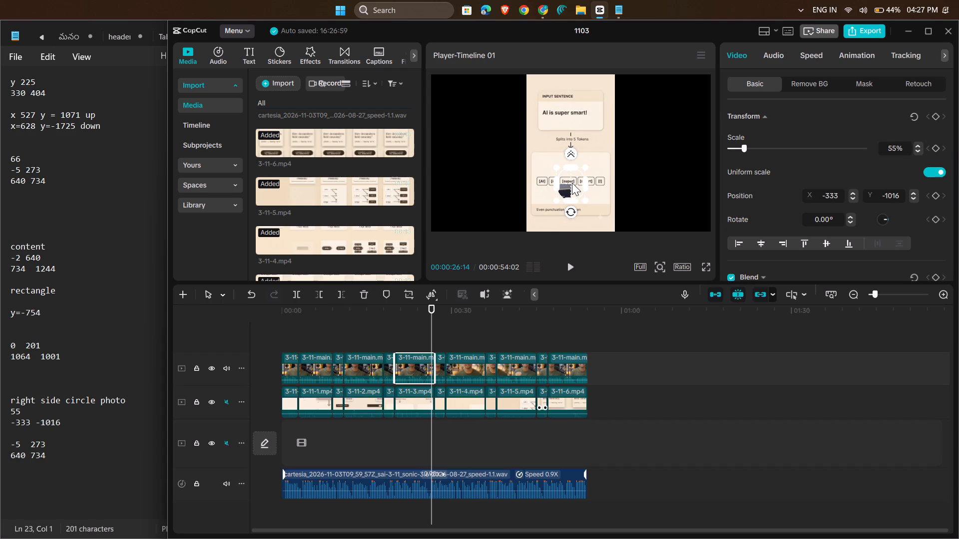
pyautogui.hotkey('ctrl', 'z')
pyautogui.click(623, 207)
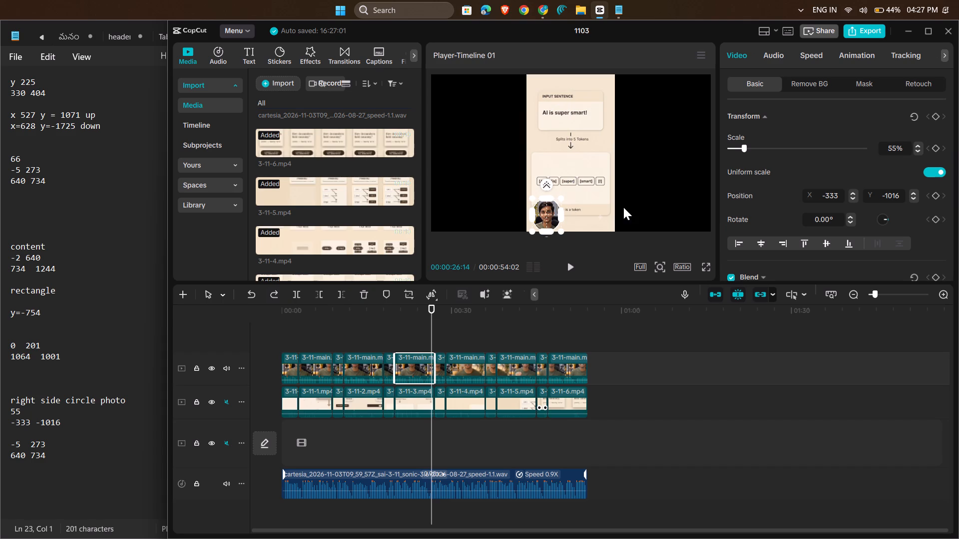
# Play the rest of the video from the 3-11-3 section into the 3-11-6 section to review the layouts.
pyautogui.click(569, 264)
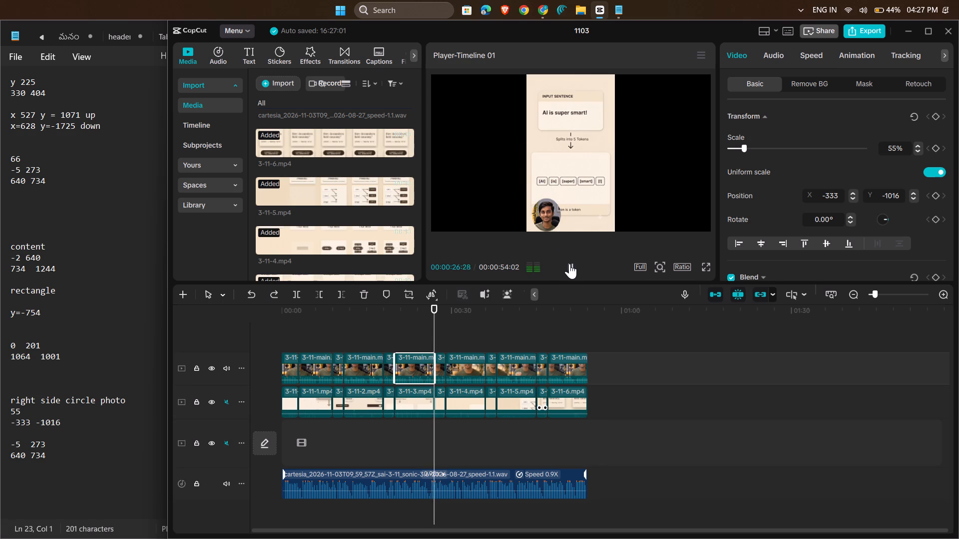
pyautogui.click(569, 264)
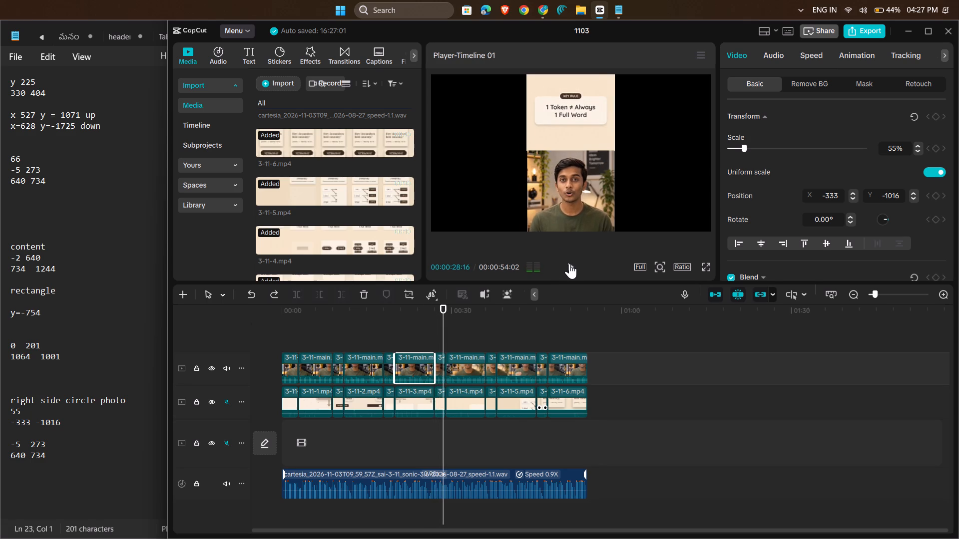
pyautogui.click(569, 264)
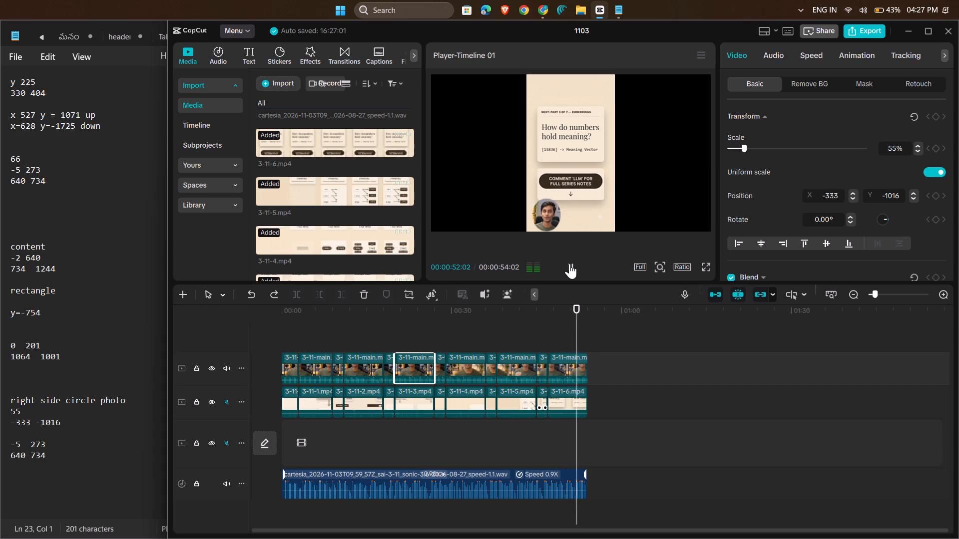
pyautogui.click(569, 264)
# Shift the short content clip before the 3-11-6 section slightly earlier against the 3-11-5 clip, keeping the last talking-head clip on its own track.
pyautogui.moveTo(577, 315); pyautogui.dragTo(561, 315)
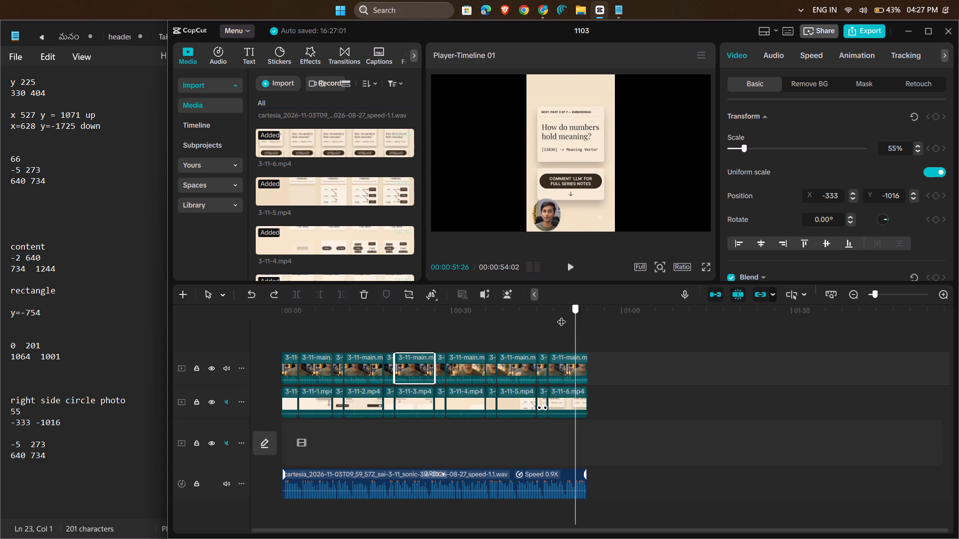
pyautogui.moveTo(561, 315); pyautogui.dragTo(536, 315)
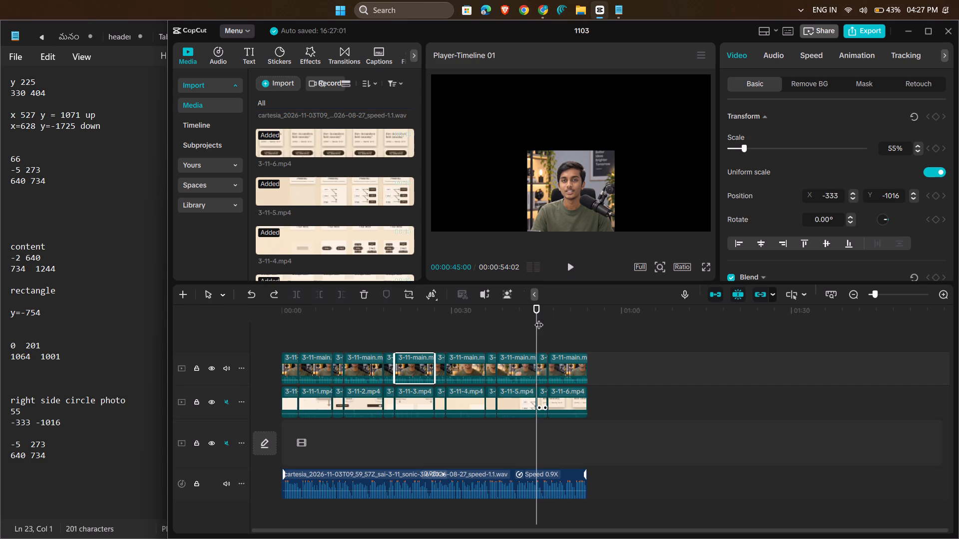
pyautogui.moveTo(539, 318); pyautogui.dragTo(523, 318)
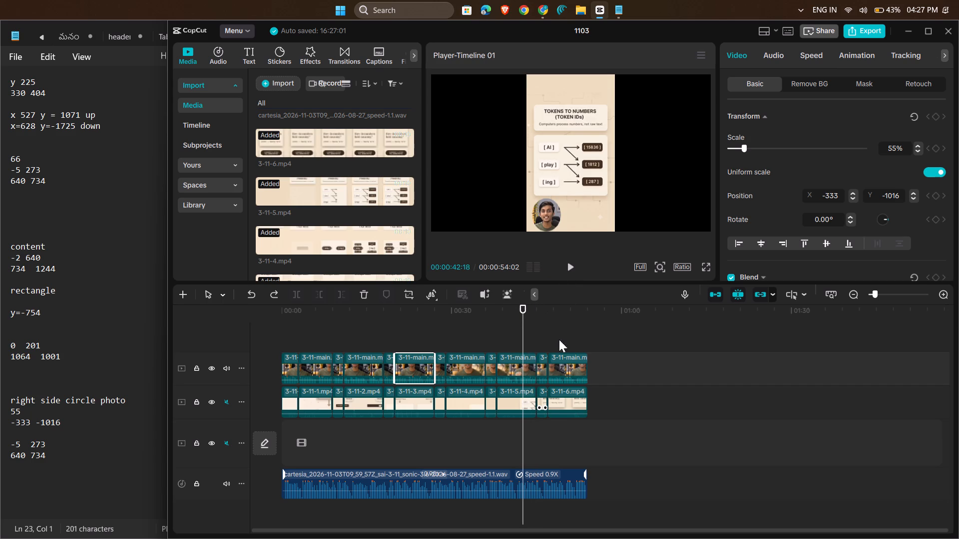
pyautogui.click(544, 393)
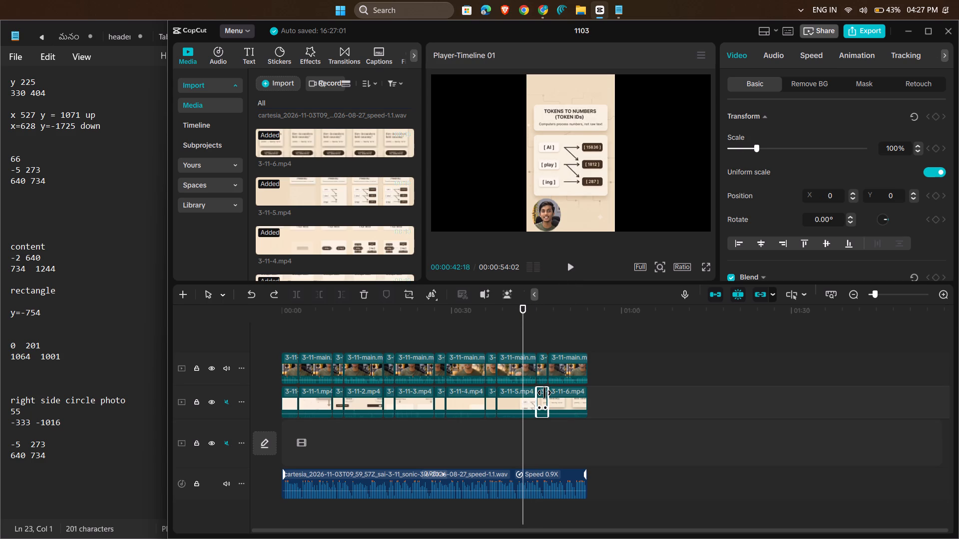
pyautogui.click(544, 393)
pyautogui.moveTo(541, 401); pyautogui.dragTo(537, 401)
pyautogui.moveTo(570, 393); pyautogui.dragTo(569, 359)
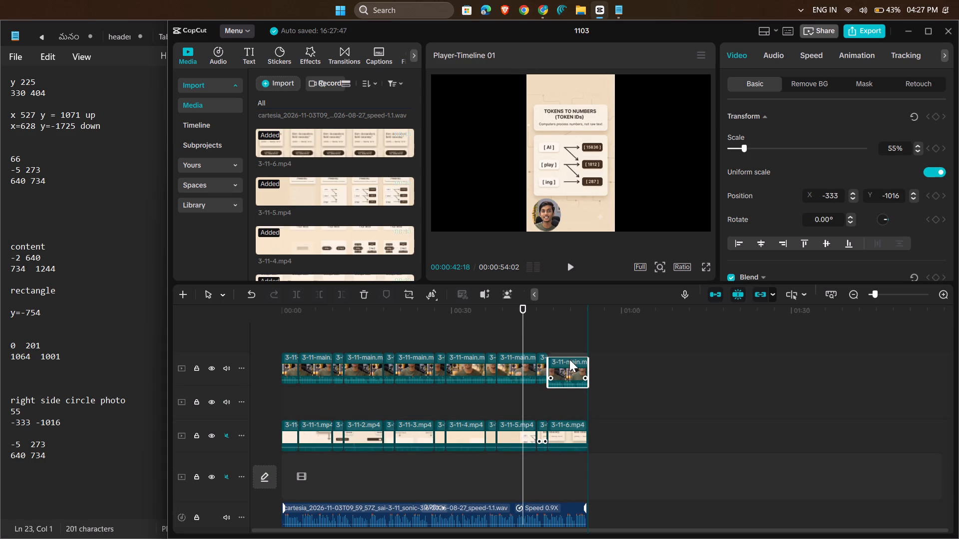
pyautogui.moveTo(569, 359); pyautogui.dragTo(568, 359)
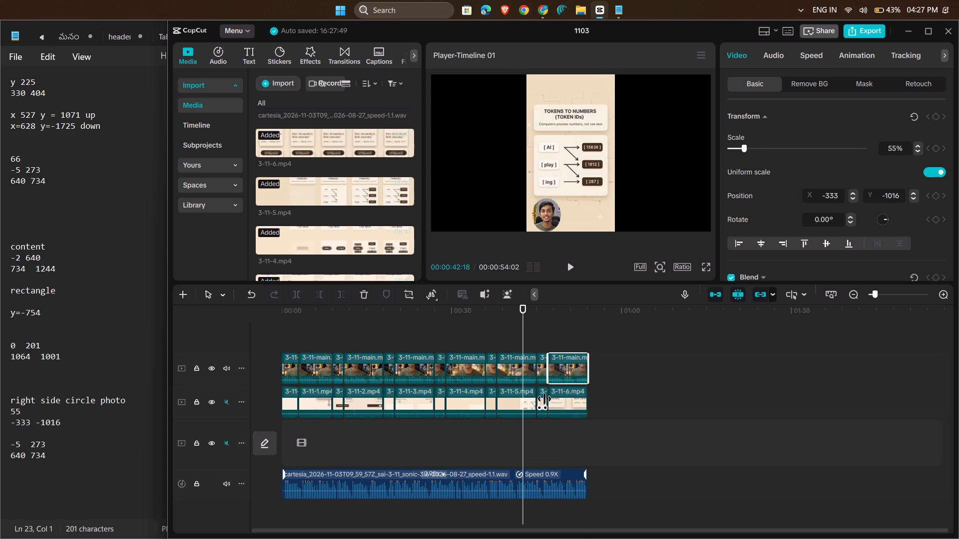
pyautogui.click(539, 404)
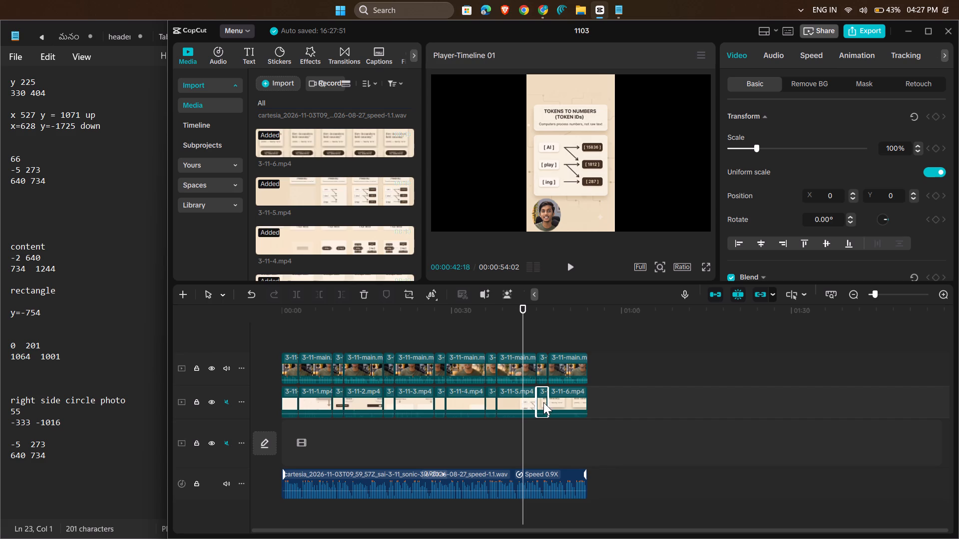
pyautogui.click(542, 402)
# Play and scrub through the change from the 3-11-5 section into the short split-layout clips to check the join.
pyautogui.click(569, 267)
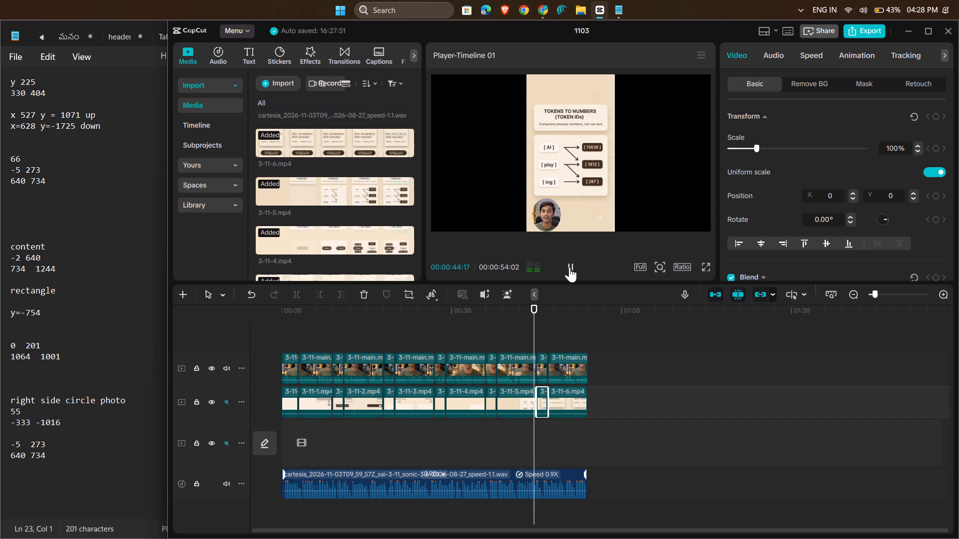
pyautogui.click(569, 267)
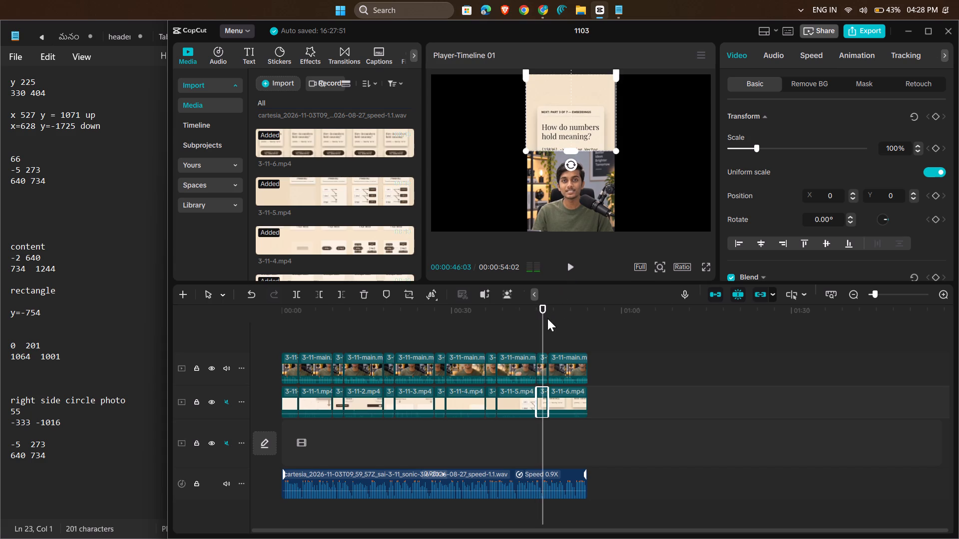
pyautogui.moveTo(542, 323); pyautogui.dragTo(458, 350)
pyautogui.click(588, 307)
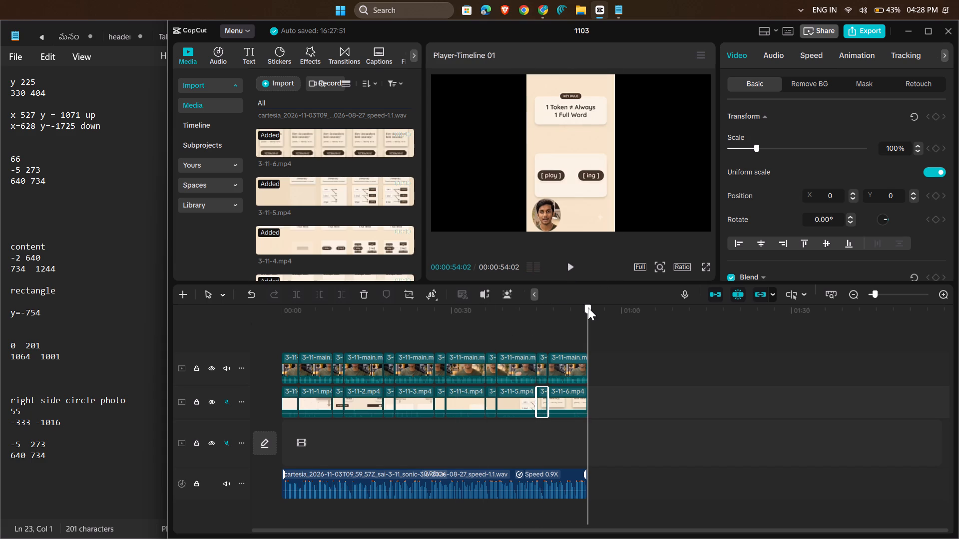
pyautogui.moveTo(587, 327); pyautogui.dragTo(518, 346)
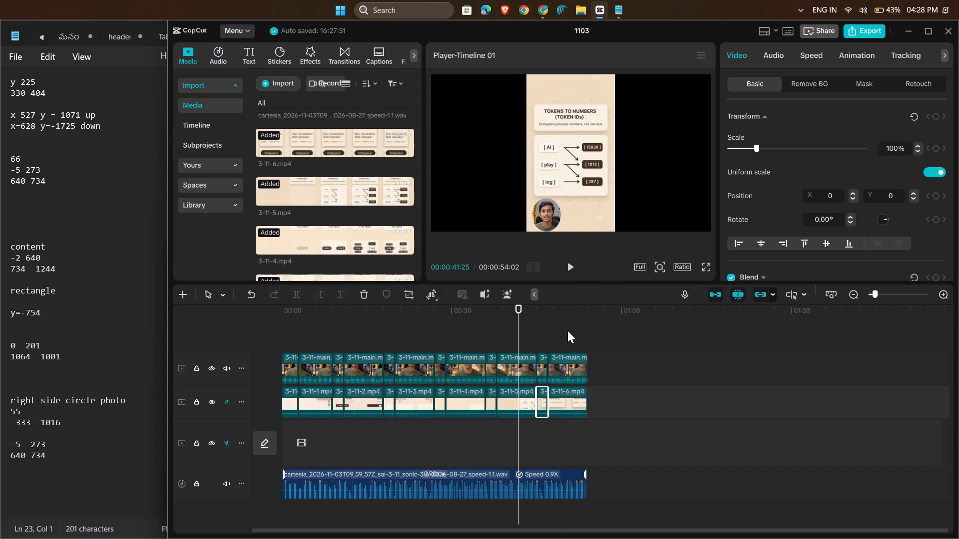
pyautogui.click(603, 325)
pyautogui.click(595, 320)
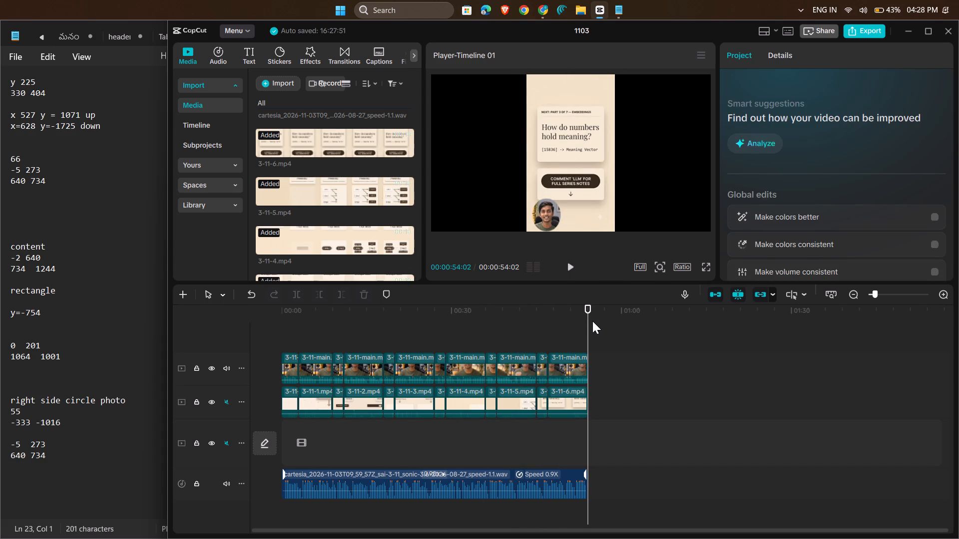
pyautogui.moveTo(591, 322); pyautogui.dragTo(524, 336)
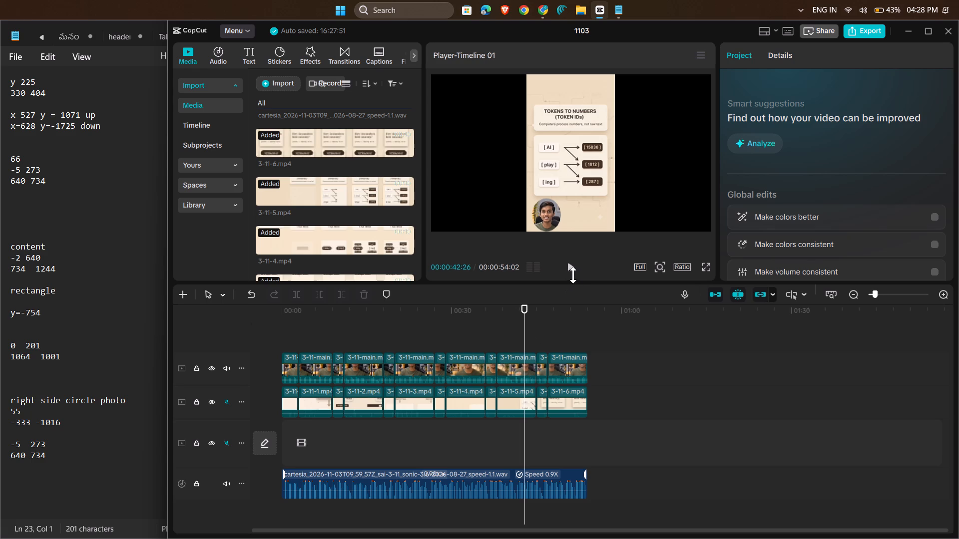
pyautogui.click(570, 266)
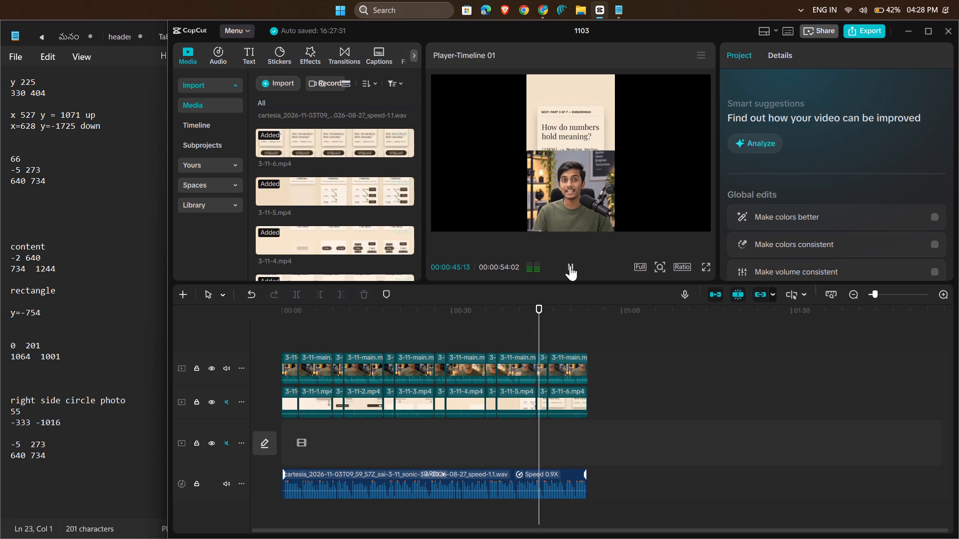
pyautogui.click(570, 266)
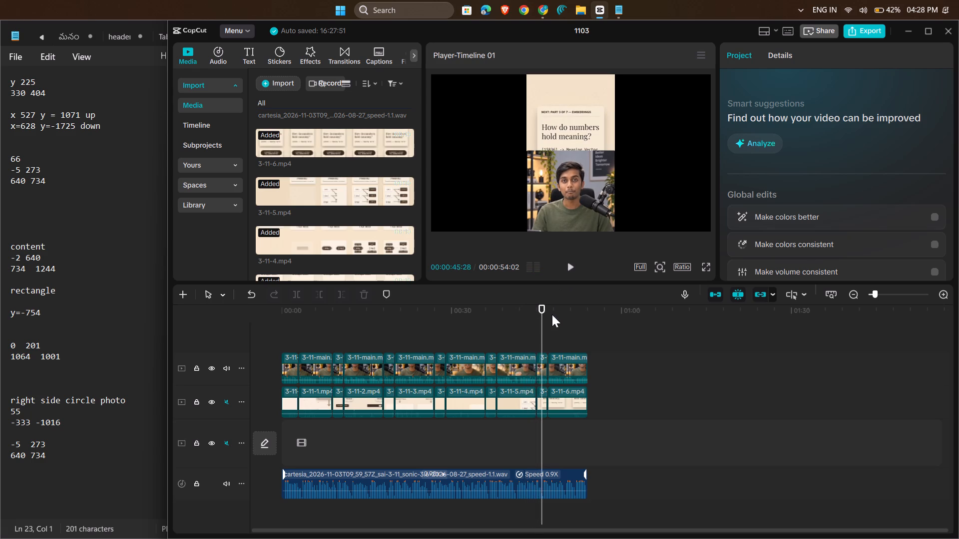
pyautogui.moveTo(543, 331); pyautogui.dragTo(514, 346)
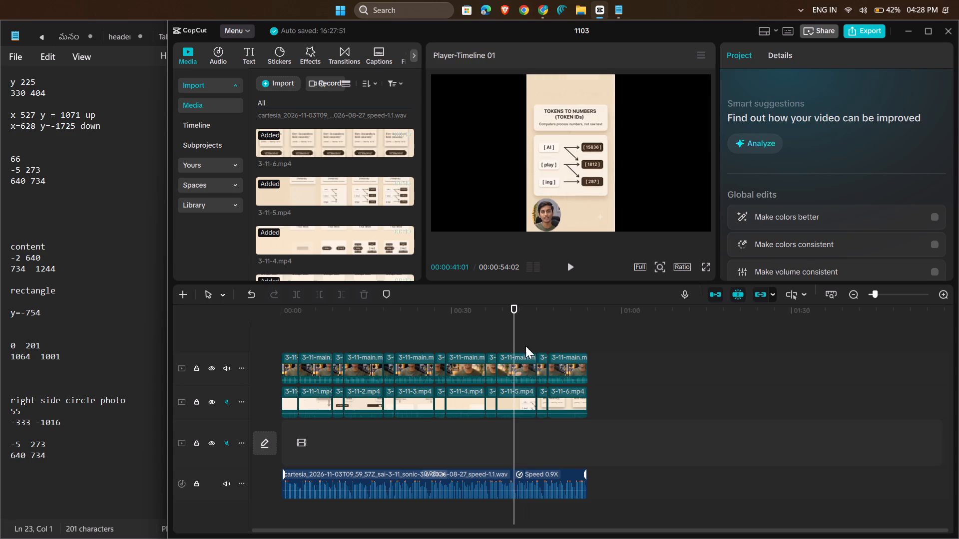
# Move the last talking-head clip and the 3-11-6 clip later on their own tracks, leaving free space after the short clips.
pyautogui.click(540, 367)
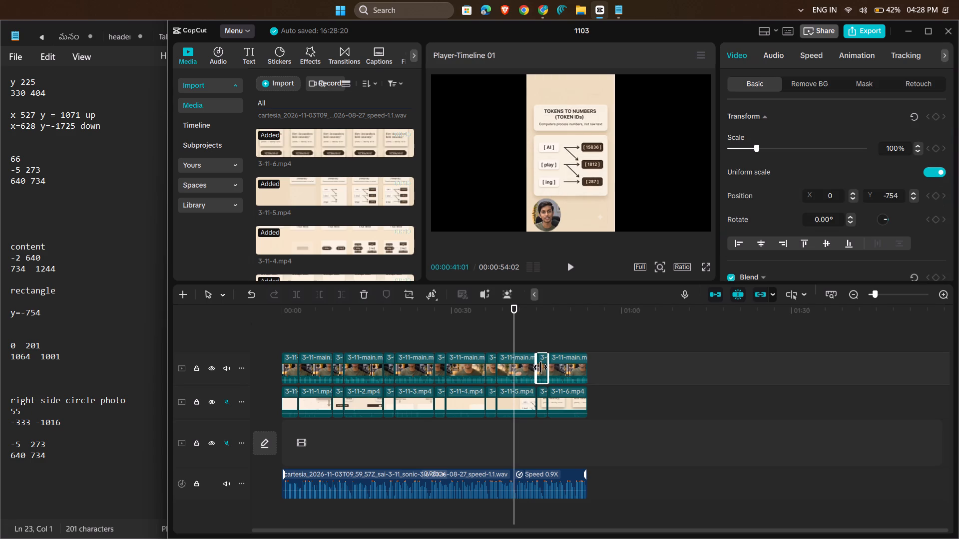
pyautogui.click(540, 371)
pyautogui.click(570, 372)
pyautogui.moveTo(570, 372); pyautogui.dragTo(638, 372)
pyautogui.moveTo(576, 408); pyautogui.dragTo(652, 405)
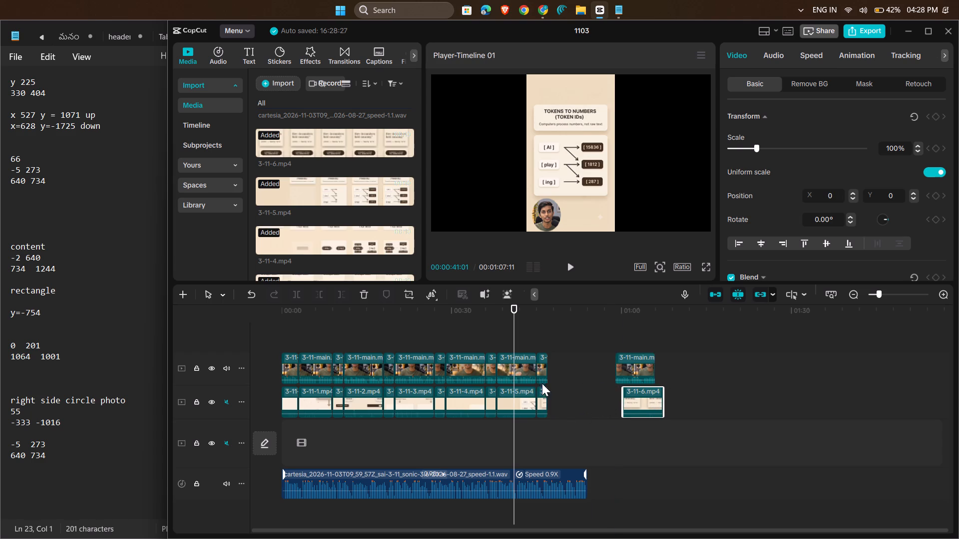
# Move the short split-layout talking-head clip later into the free space, away from the 3-11-5 section's talking-head clip.
pyautogui.click(540, 370)
pyautogui.moveTo(540, 370); pyautogui.dragTo(553, 370)
pyautogui.moveTo(538, 366); pyautogui.dragTo(560, 365)
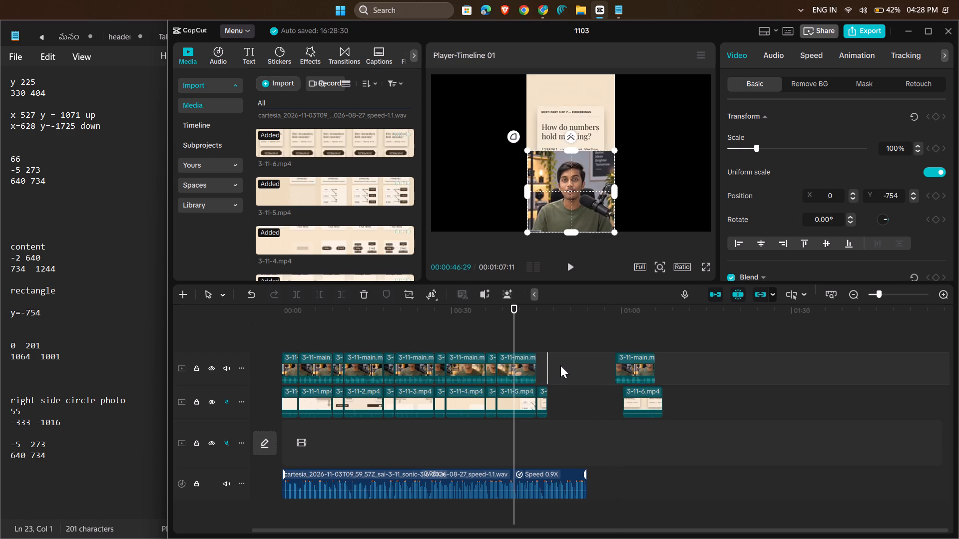
pyautogui.moveTo(560, 365); pyautogui.dragTo(559, 366)
pyautogui.hotkey('ctrl', 'z')
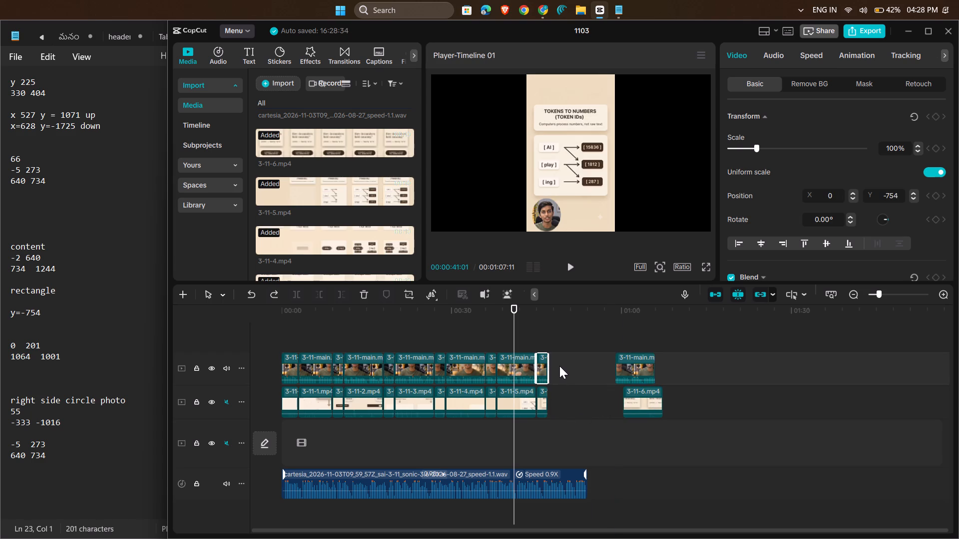
pyautogui.moveTo(542, 370); pyautogui.dragTo(577, 368)
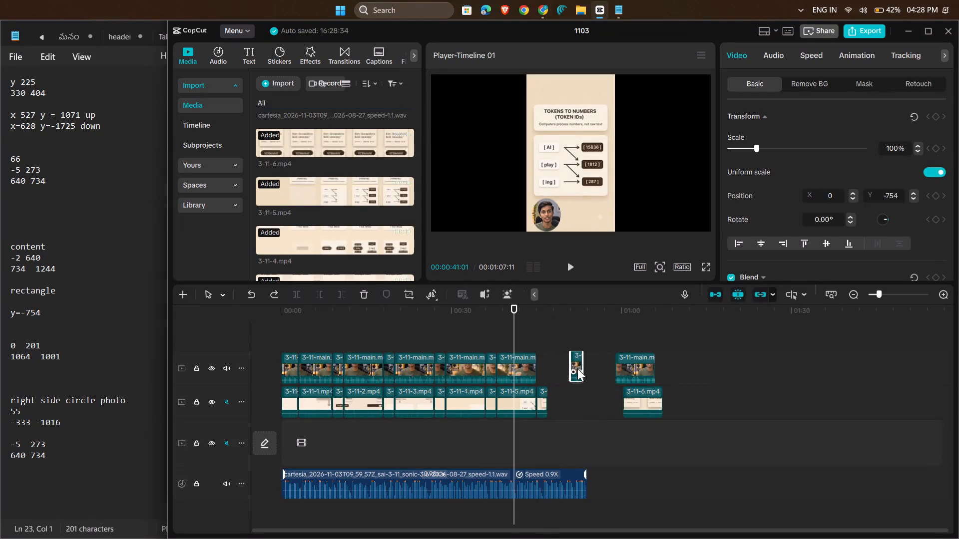
# Place the short talking-head clip back directly after the 3-11-5 section at 00:00:45:02, and play across the join.
pyautogui.click(542, 400)
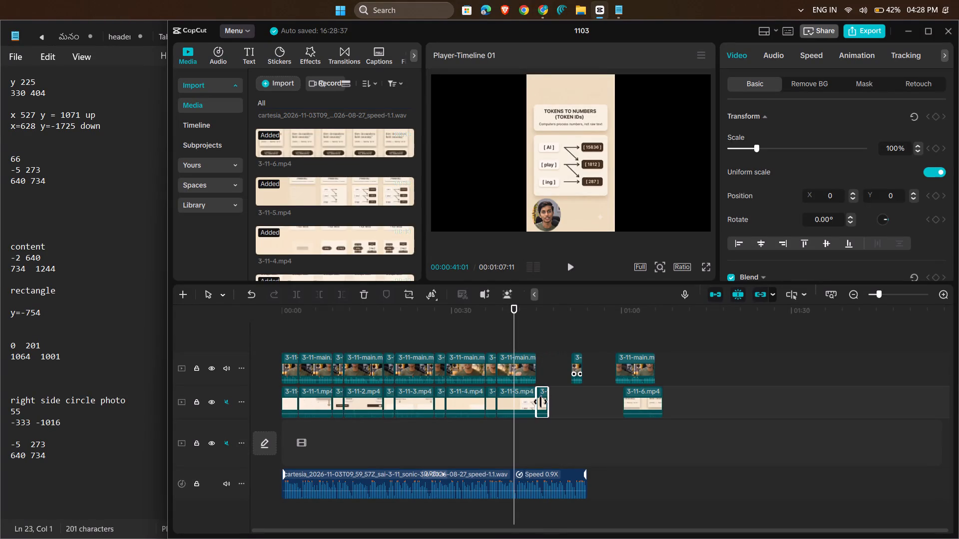
pyautogui.click(540, 402)
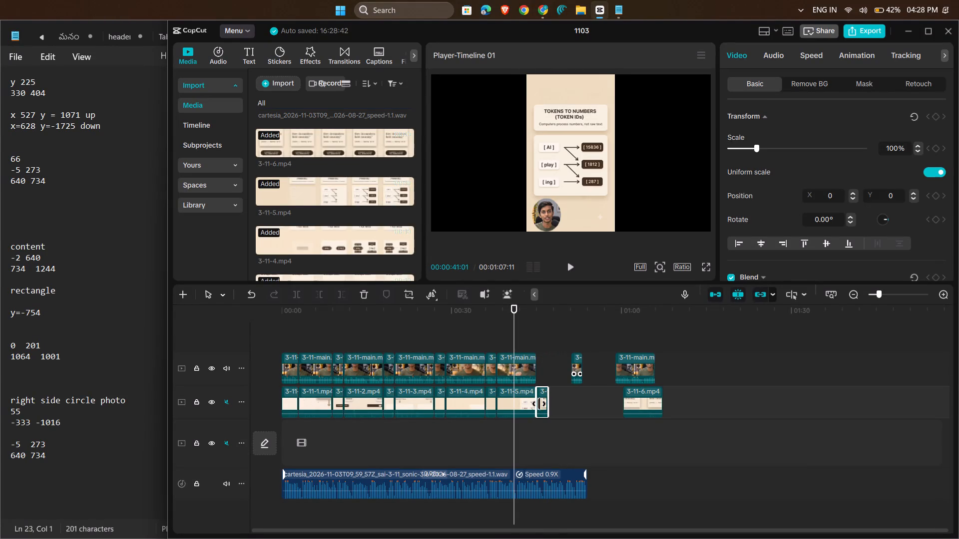
pyautogui.click(537, 403)
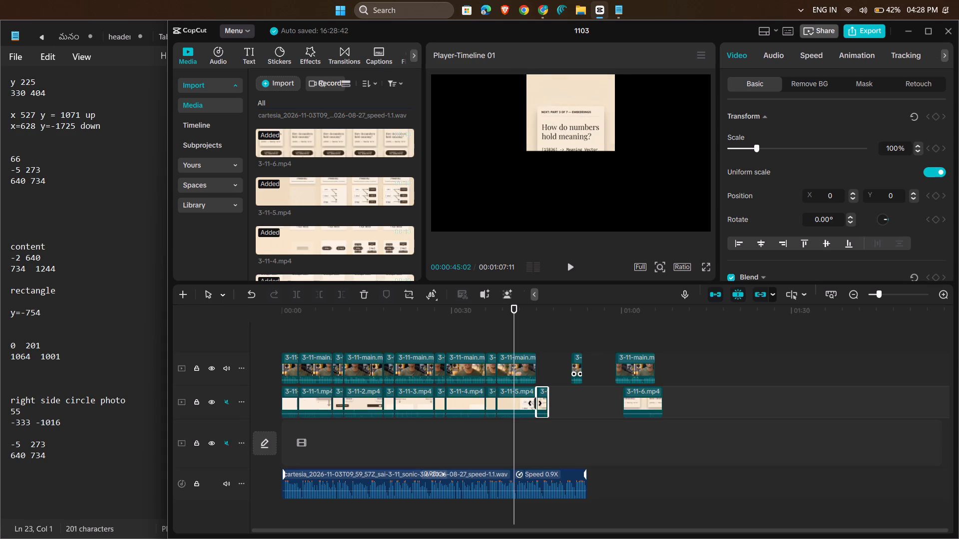
pyautogui.moveTo(513, 336); pyautogui.dragTo(534, 337)
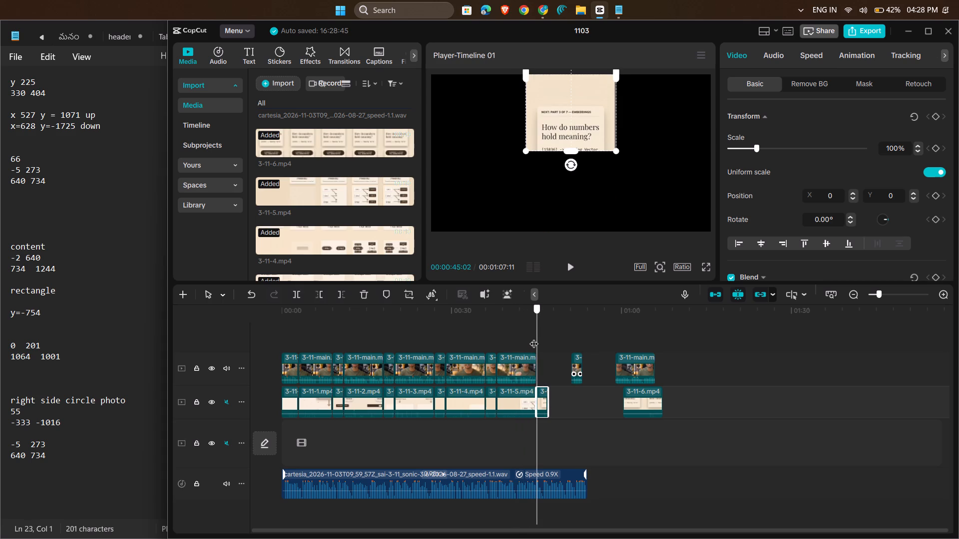
pyautogui.moveTo(534, 337); pyautogui.dragTo(534, 338)
pyautogui.click(574, 366)
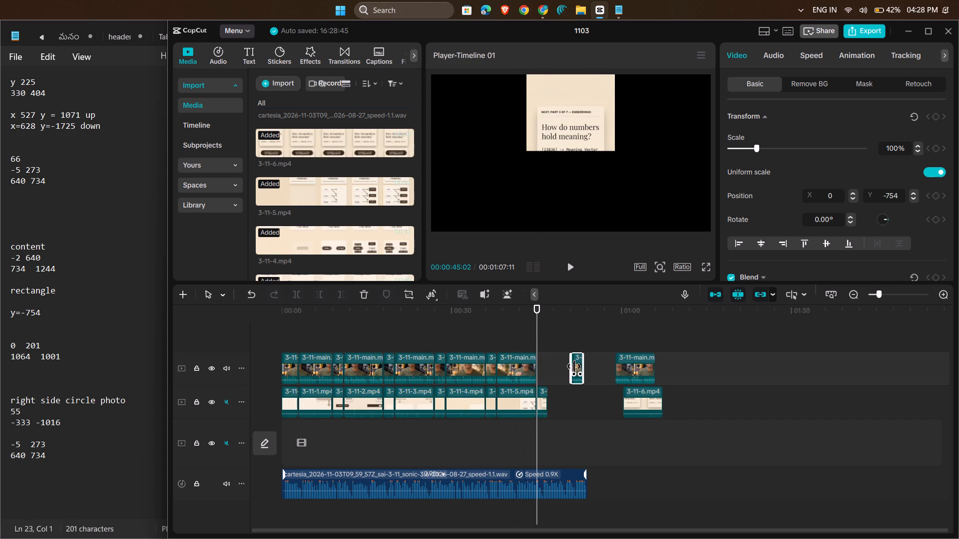
pyautogui.moveTo(577, 367); pyautogui.dragTo(545, 367)
pyautogui.moveTo(541, 330); pyautogui.dragTo(529, 332)
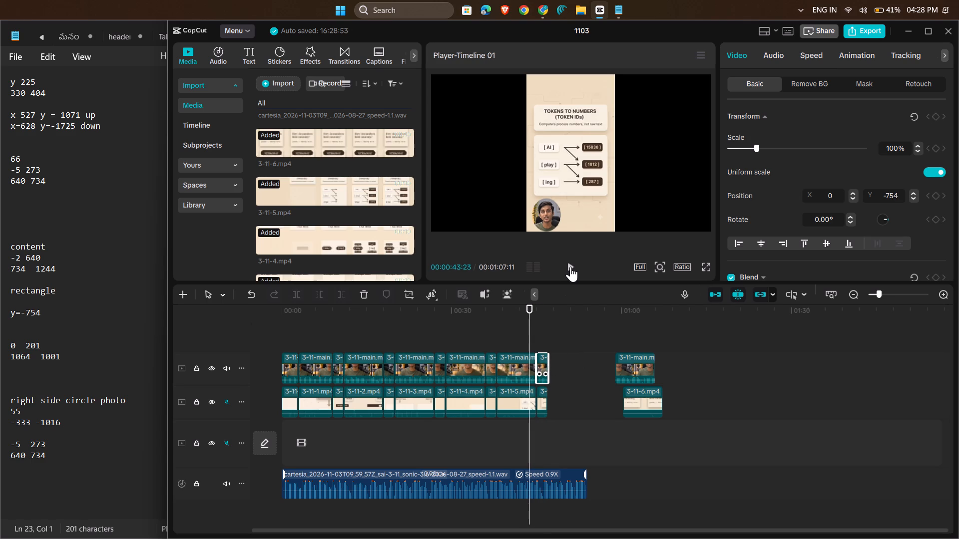
pyautogui.click(570, 267)
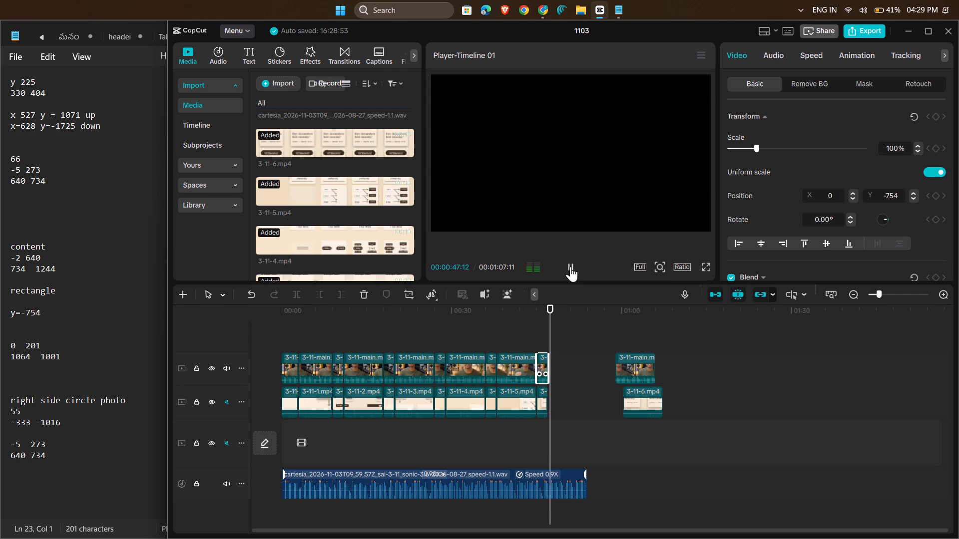
pyautogui.click(570, 267)
# Move the last talking-head clip and the 3-11-6 clip back directly against the ends of the short clips on their tracks.
pyautogui.click(632, 371)
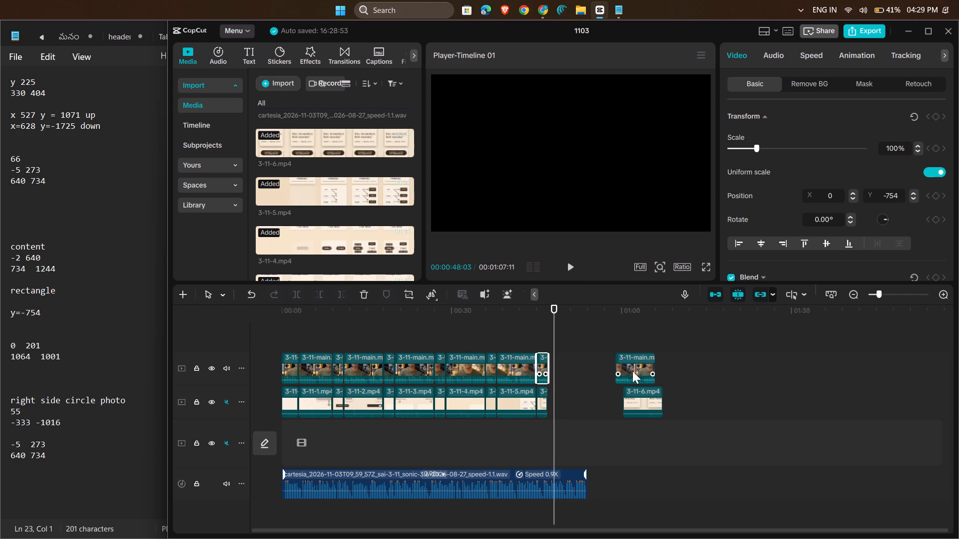
pyautogui.moveTo(632, 371); pyautogui.dragTo(565, 374)
pyautogui.click(646, 401)
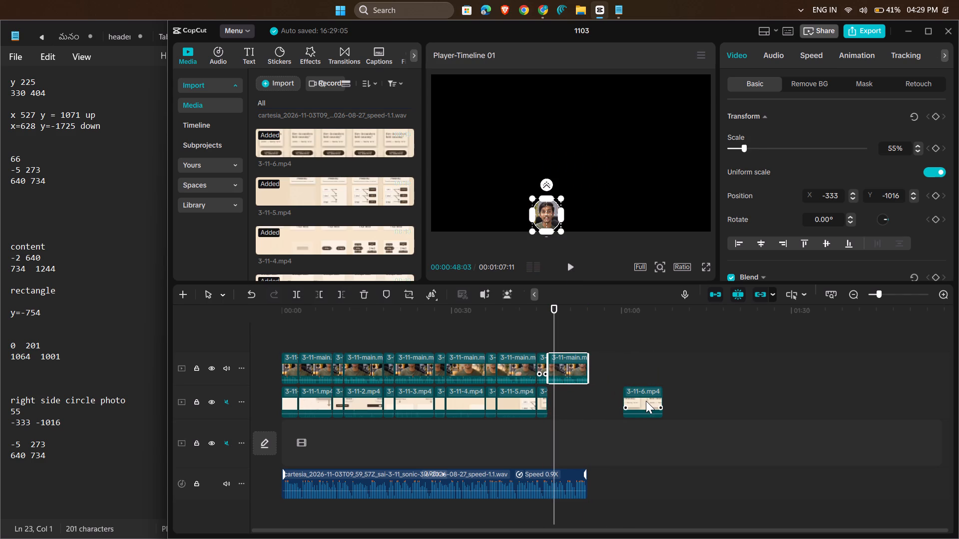
pyautogui.moveTo(646, 401); pyautogui.dragTo(571, 405)
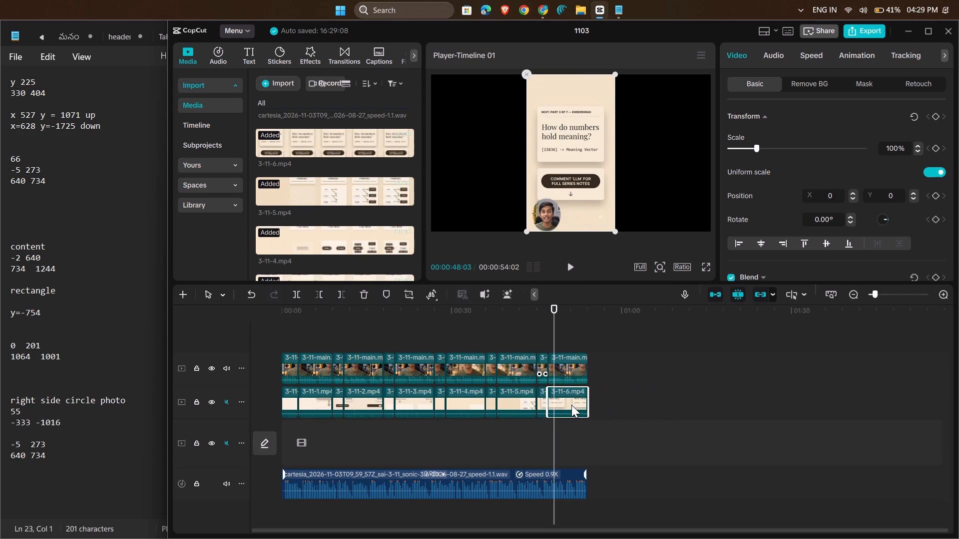
# Play the 3-11-5 section into the 3-11-6 section, and the 3-11-2 section into the 3-11-4 section, to check the joins.
pyautogui.moveTo(554, 331); pyautogui.dragTo(476, 338)
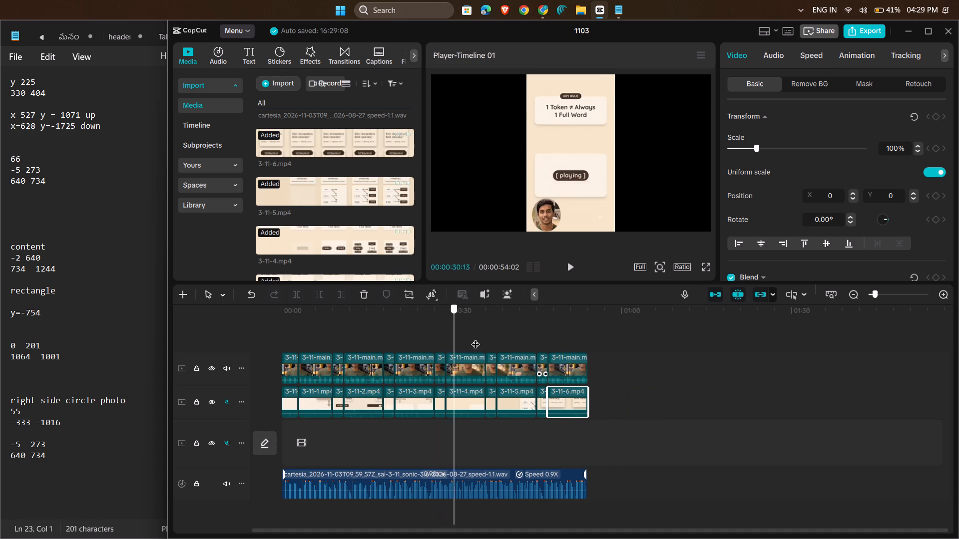
pyautogui.moveTo(476, 338); pyautogui.dragTo(502, 339)
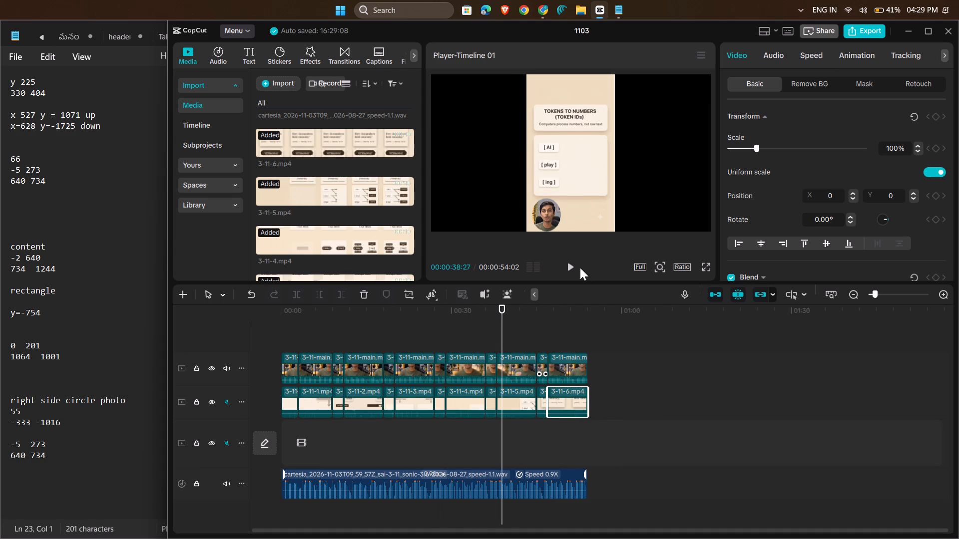
pyautogui.click(572, 267)
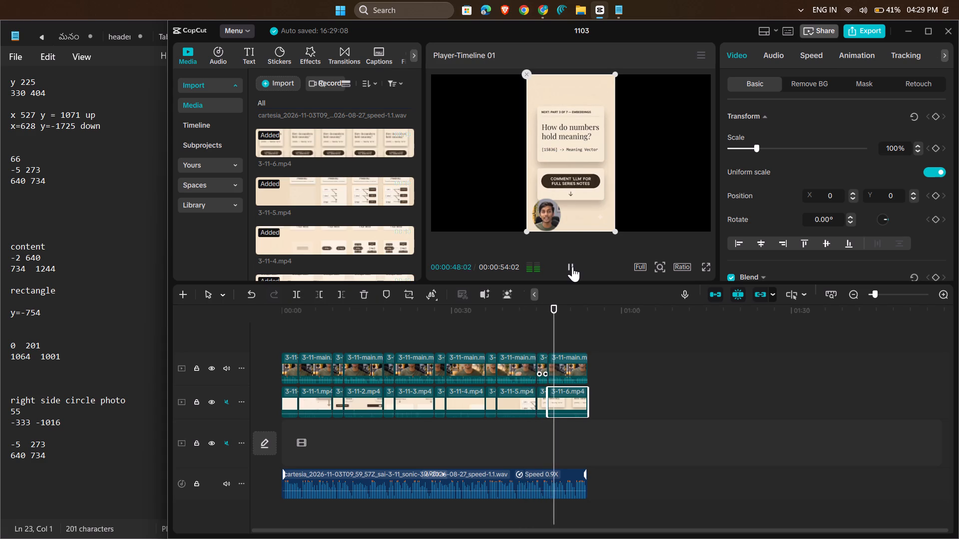
pyautogui.click(572, 267)
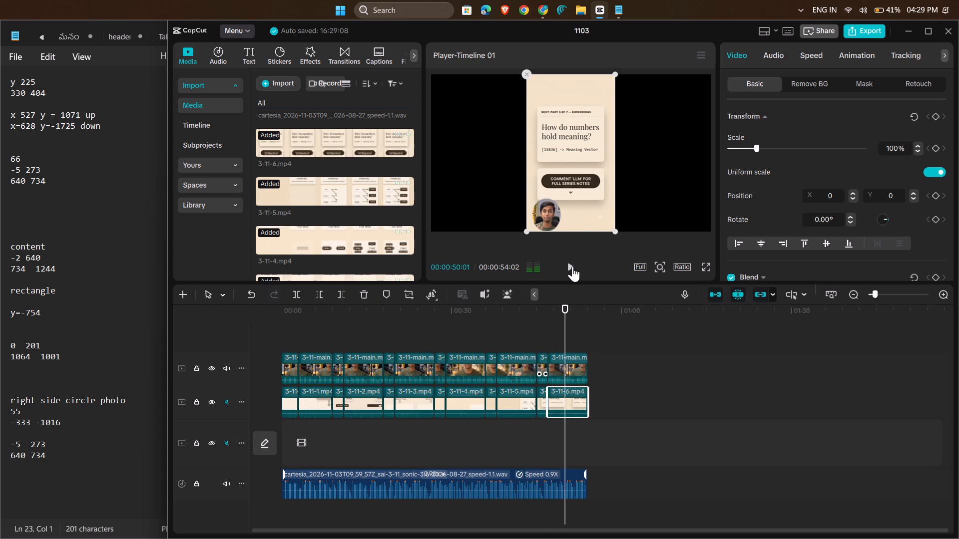
pyautogui.moveTo(566, 325); pyautogui.dragTo(352, 343)
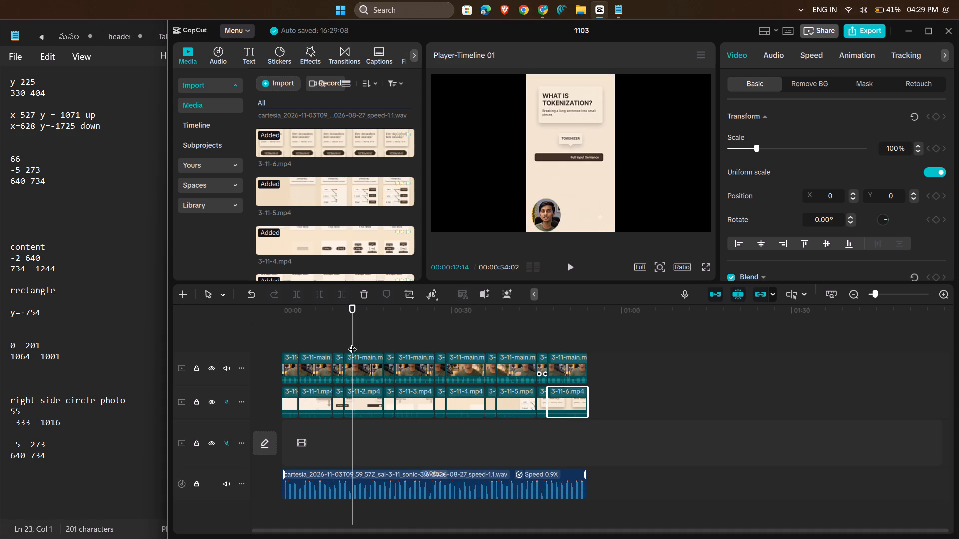
pyautogui.click(570, 265)
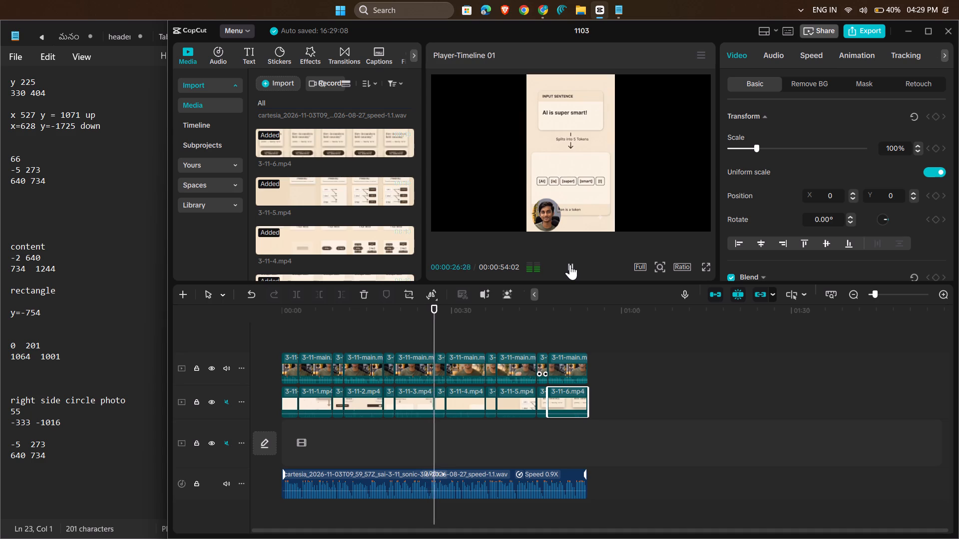
pyautogui.click(570, 265)
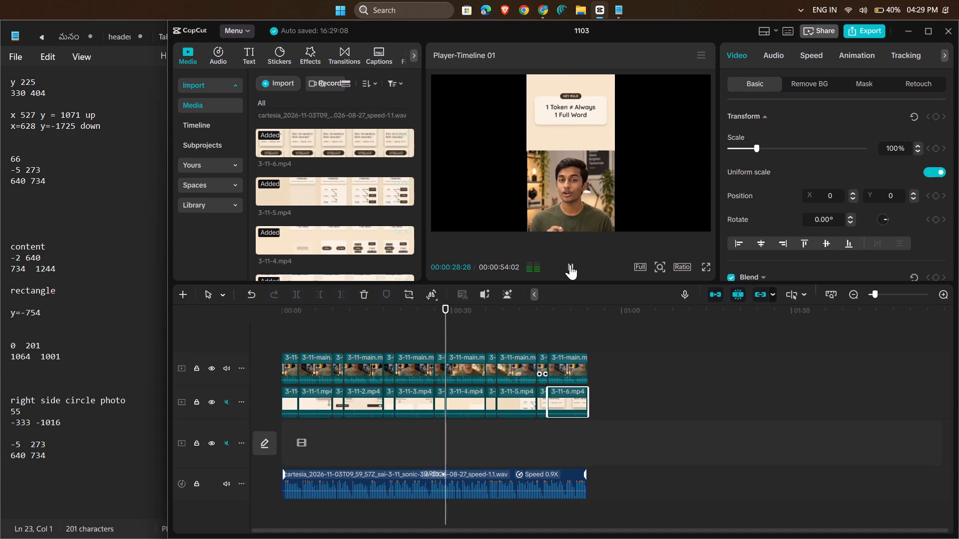
# Play the video from the start into the 3-11-5 section, and restart playback from the beginning for another review.
pyautogui.moveTo(448, 331); pyautogui.dragTo(243, 348)
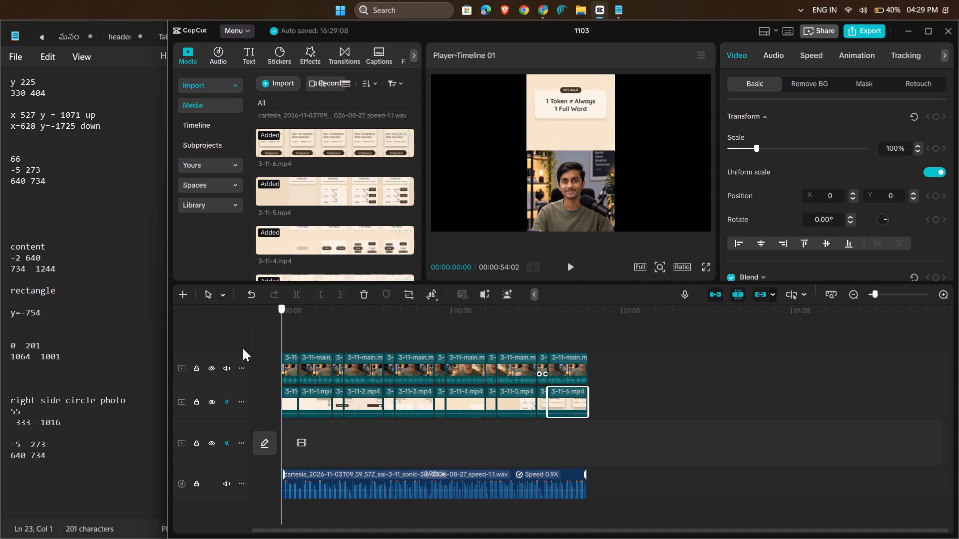
pyautogui.moveTo(243, 348); pyautogui.dragTo(238, 349)
pyautogui.click(572, 266)
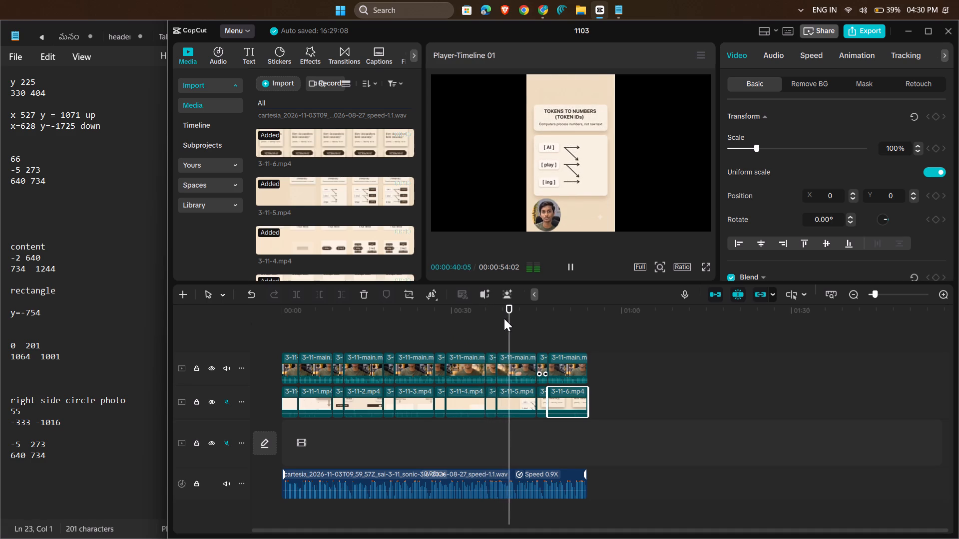
pyautogui.click(565, 261)
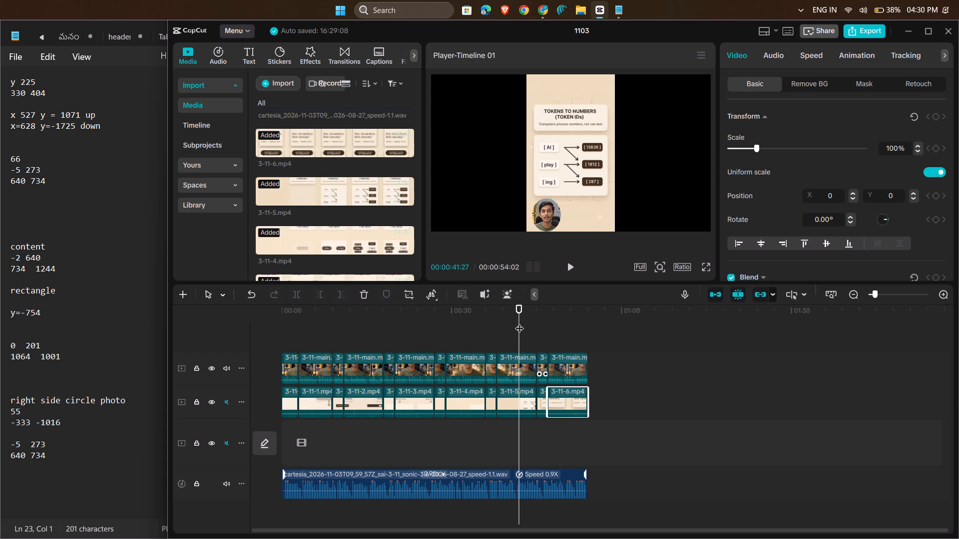
pyautogui.moveTo(519, 322); pyautogui.dragTo(240, 362)
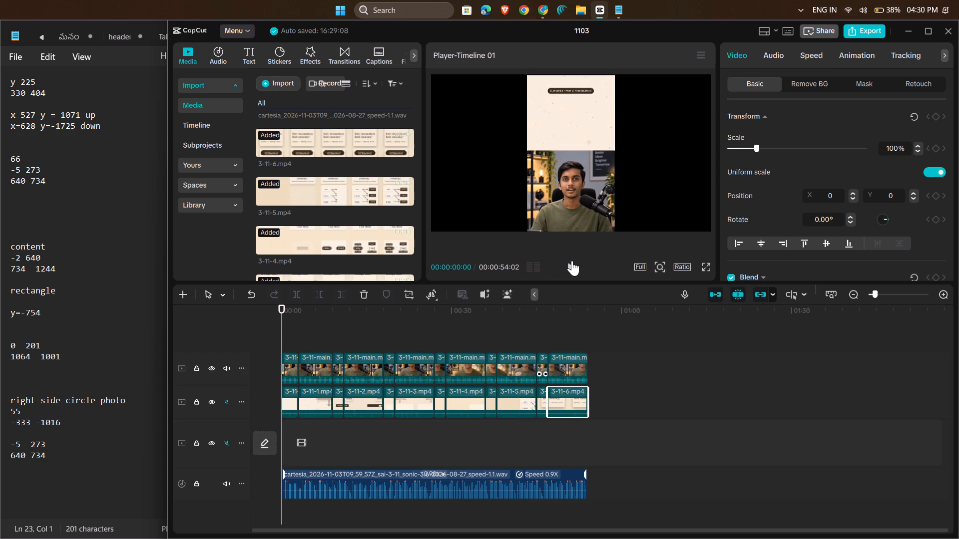
pyautogui.click(572, 261)
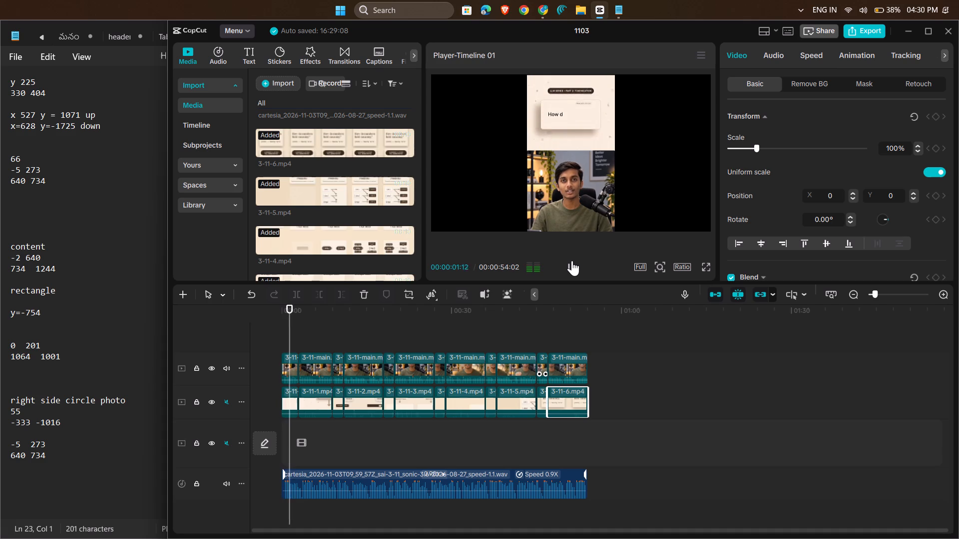
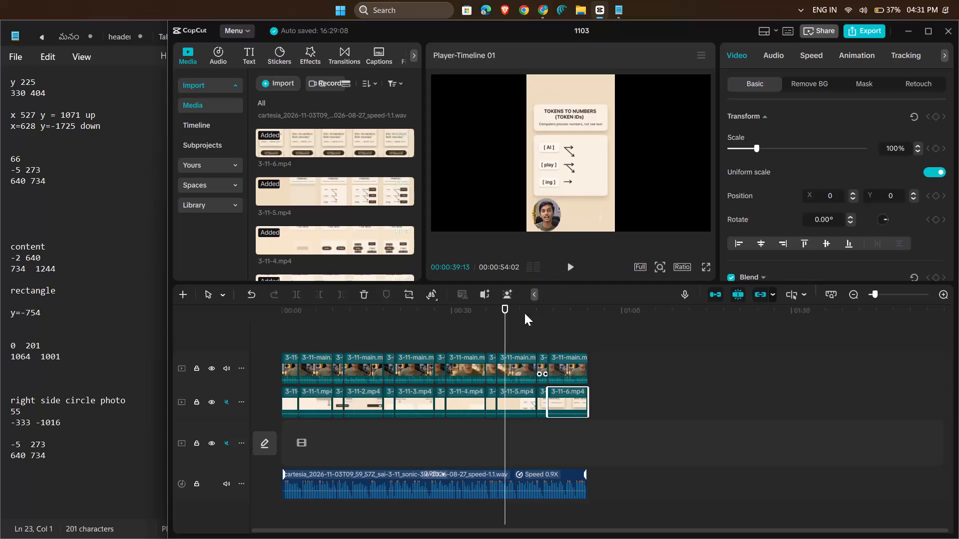
# Inspect the join at 00:00:36:00 after the 3-11-4 section, selecting the 3-11-4 clip and the talking-head clips on either side.
pyautogui.moveTo(502, 328); pyautogui.dragTo(473, 340)
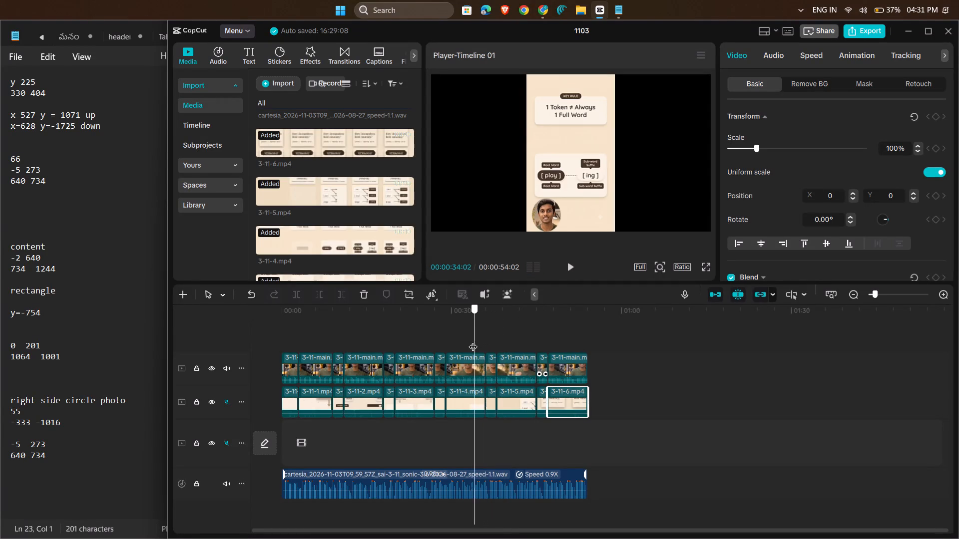
pyautogui.moveTo(473, 340); pyautogui.dragTo(485, 340)
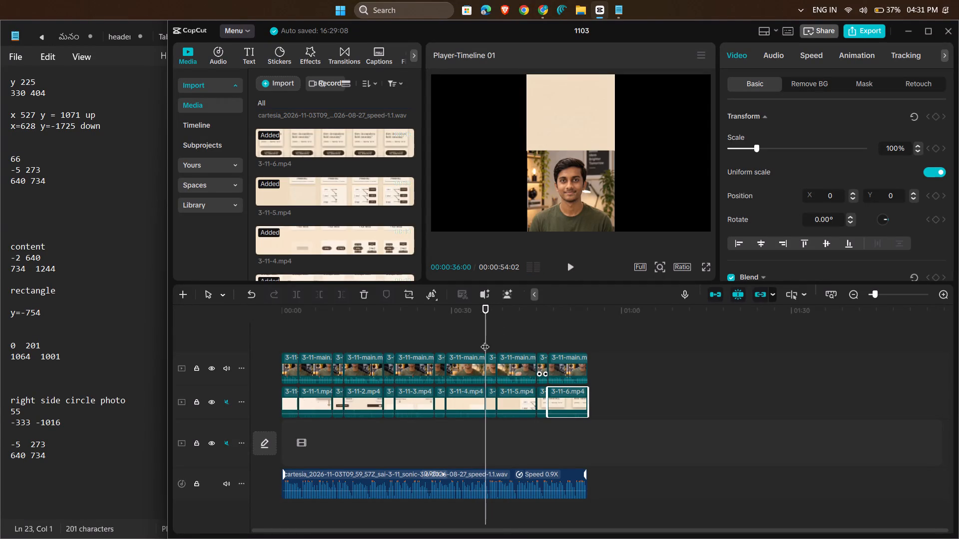
pyautogui.click(475, 403)
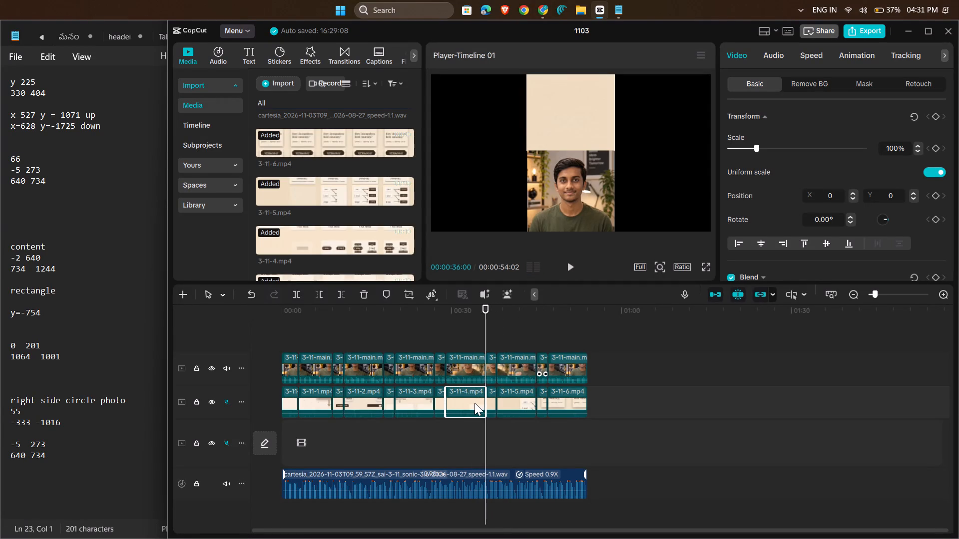
pyautogui.moveTo(484, 324); pyautogui.dragTo(486, 333)
pyautogui.click(471, 364)
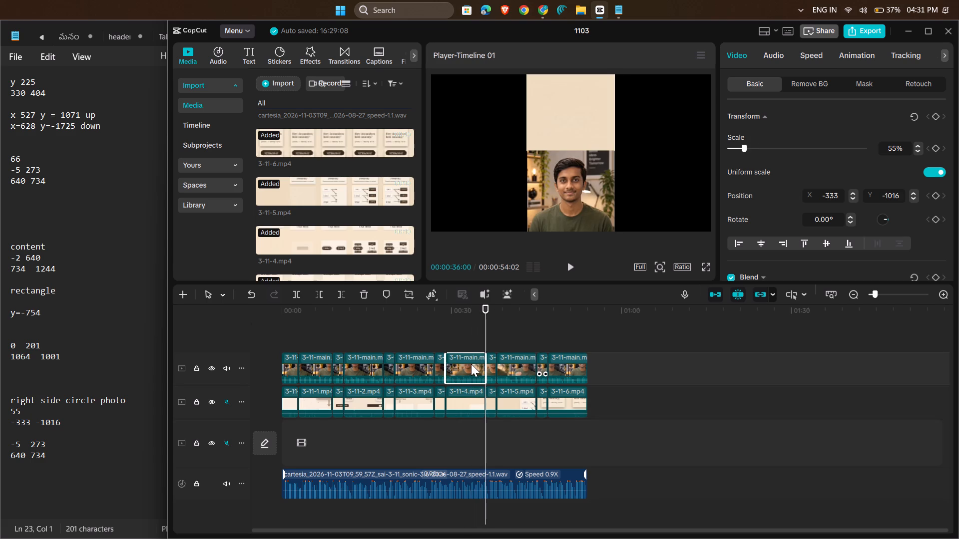
pyautogui.click(484, 334)
pyautogui.click(490, 363)
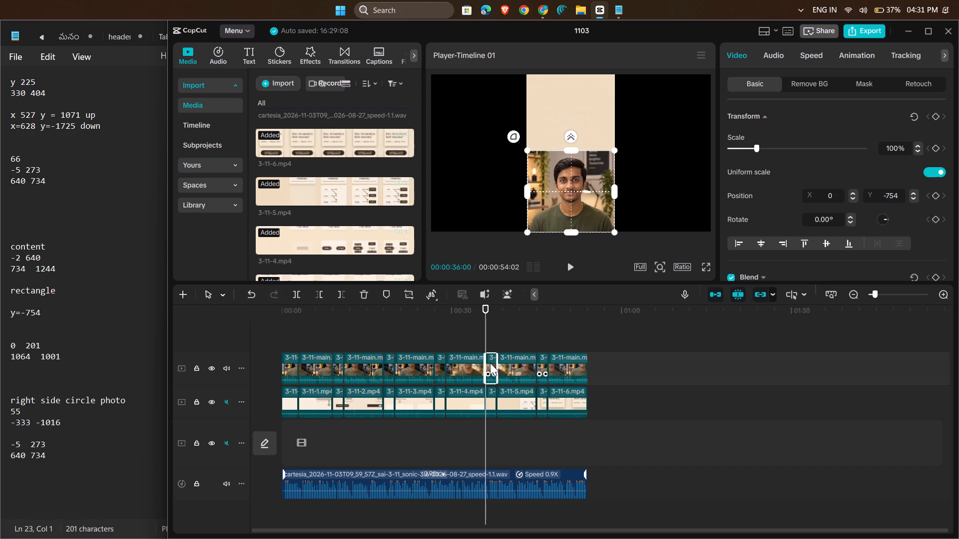
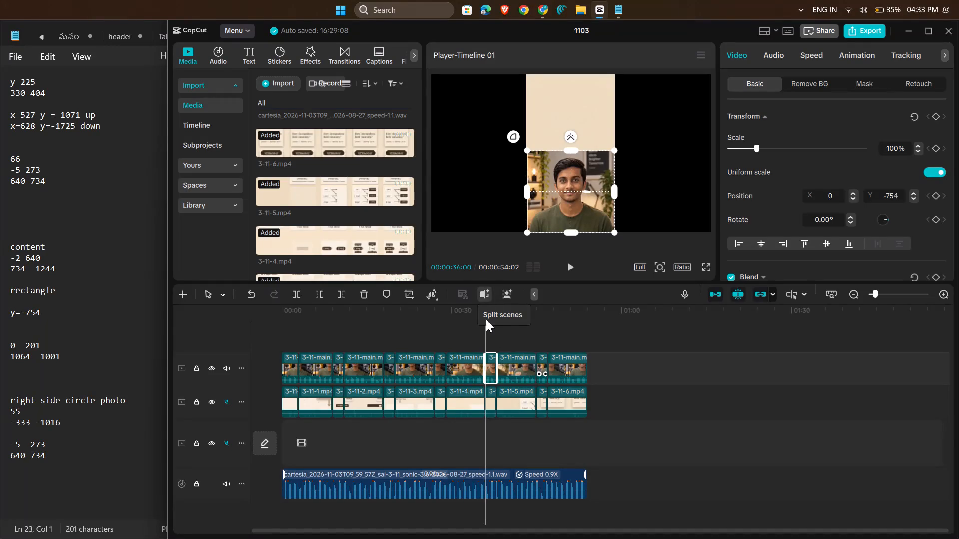
# Check the join at 00:00:36:00 between the 3-11-4 and 3-11-5 sections and play the video from there.
pyautogui.moveTo(484, 336); pyautogui.dragTo(485, 336)
pyautogui.moveTo(485, 336); pyautogui.dragTo(486, 338)
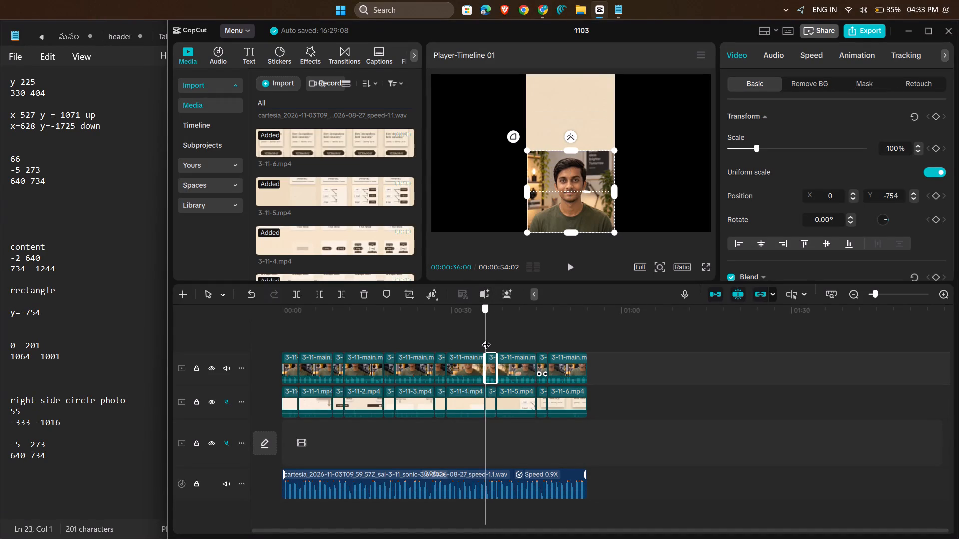
pyautogui.moveTo(486, 338); pyautogui.dragTo(492, 338)
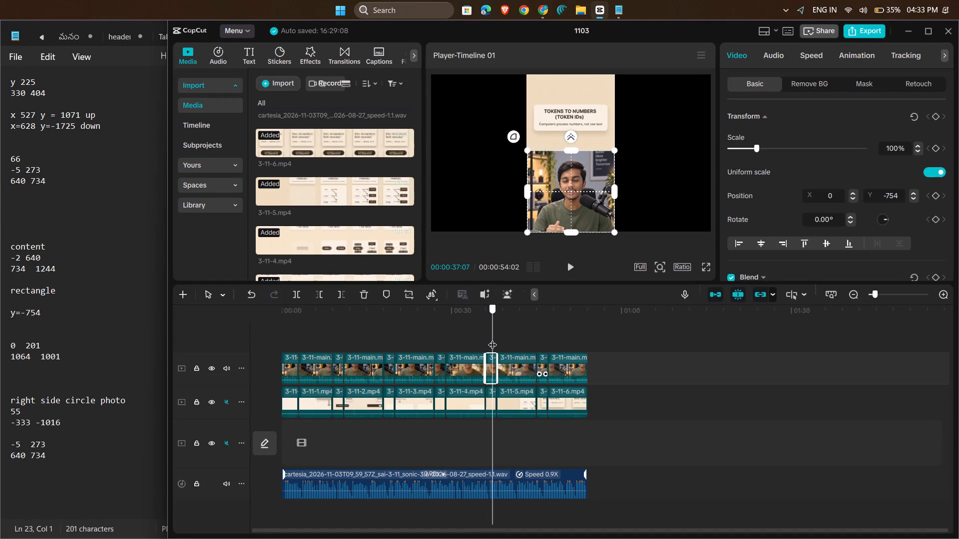
pyautogui.moveTo(492, 338); pyautogui.dragTo(478, 347)
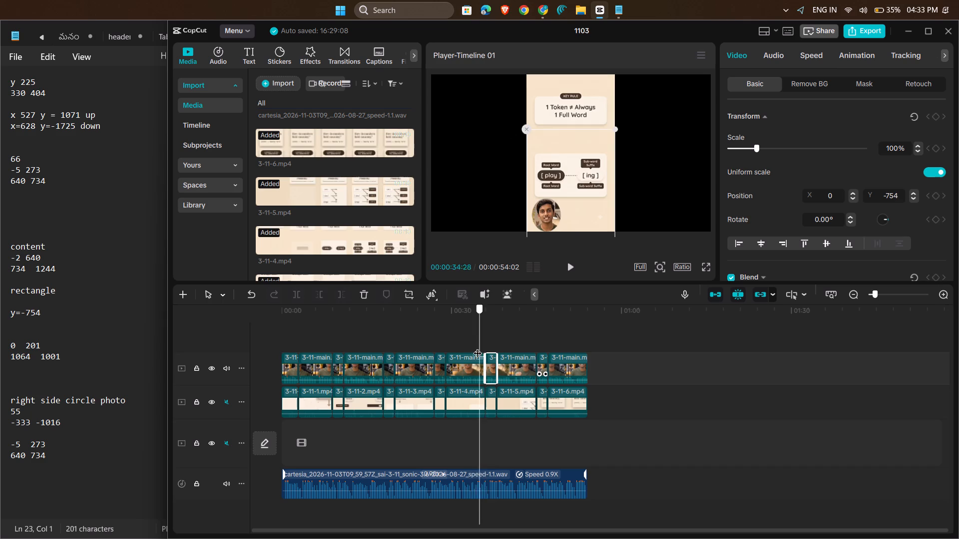
pyautogui.moveTo(478, 347); pyautogui.dragTo(485, 359)
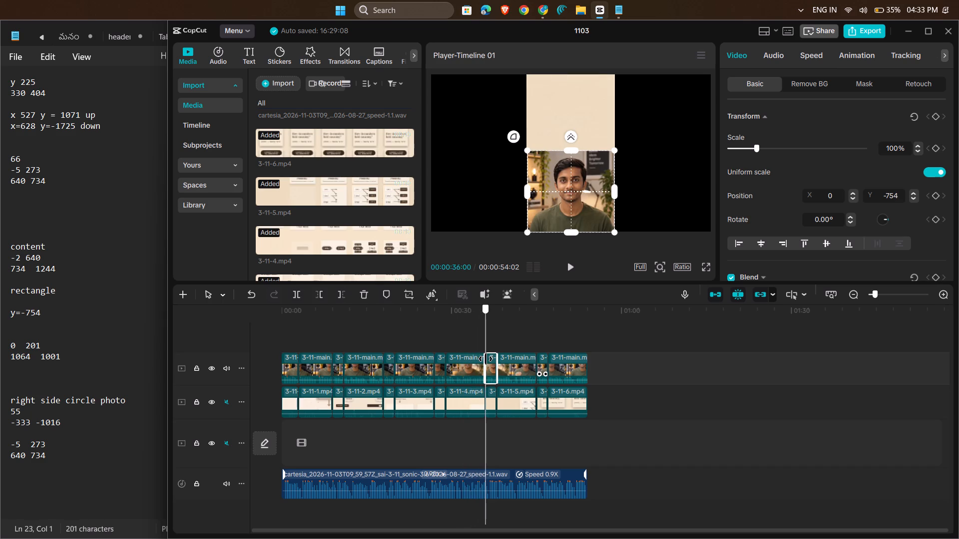
pyautogui.moveTo(485, 359); pyautogui.dragTo(486, 359)
pyautogui.click(564, 267)
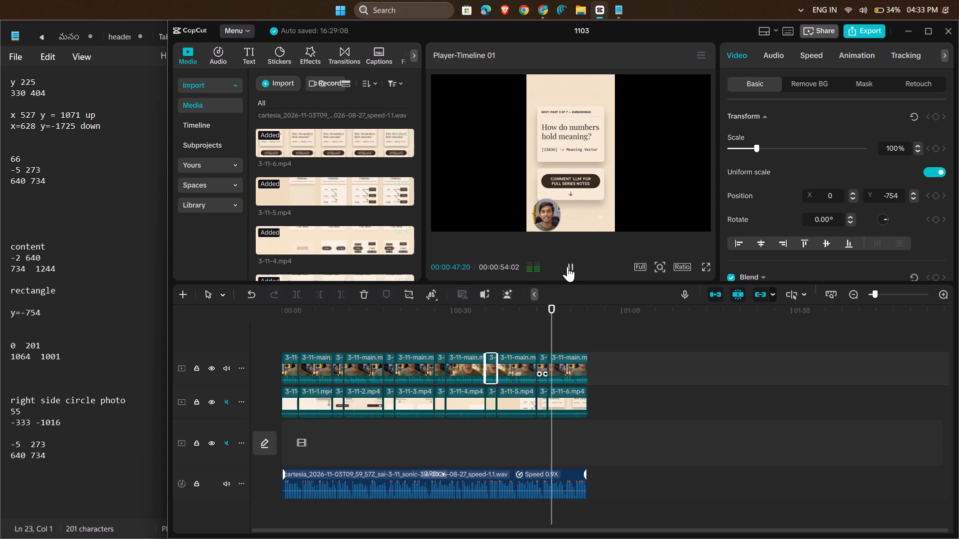
pyautogui.click(567, 267)
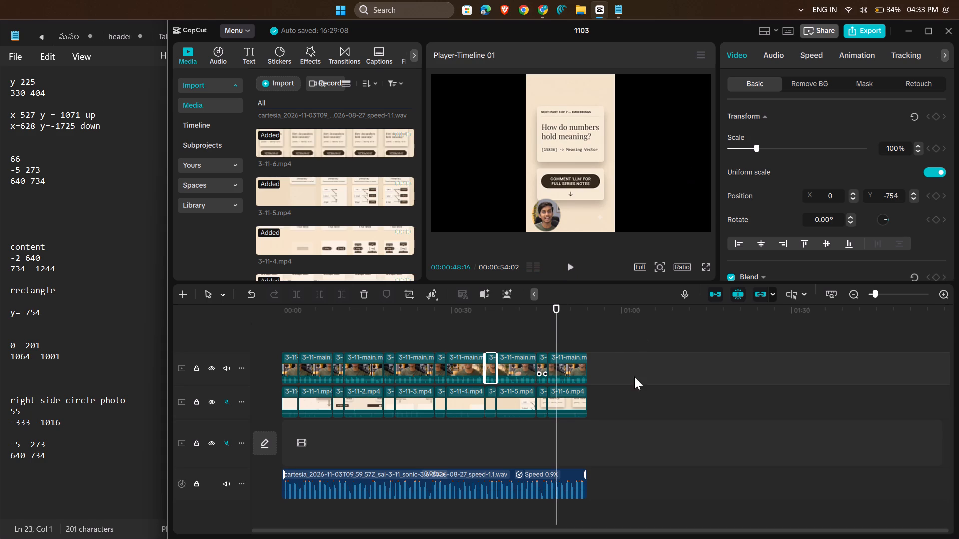
# Open the transitions library with the playhead at the timeline start and the talking-head clip above 3-11-1 selected.
pyautogui.moveTo(558, 328); pyautogui.dragTo(246, 335)
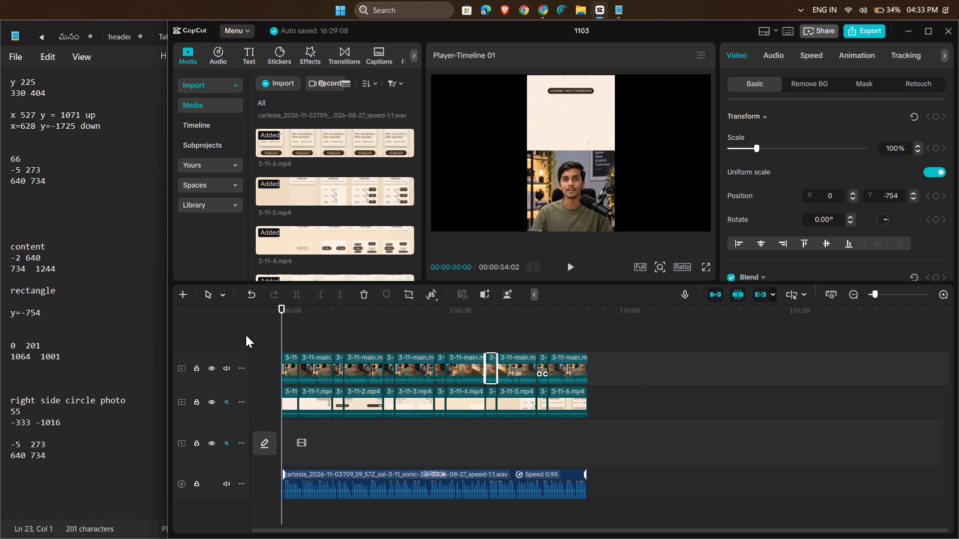
pyautogui.click(308, 355)
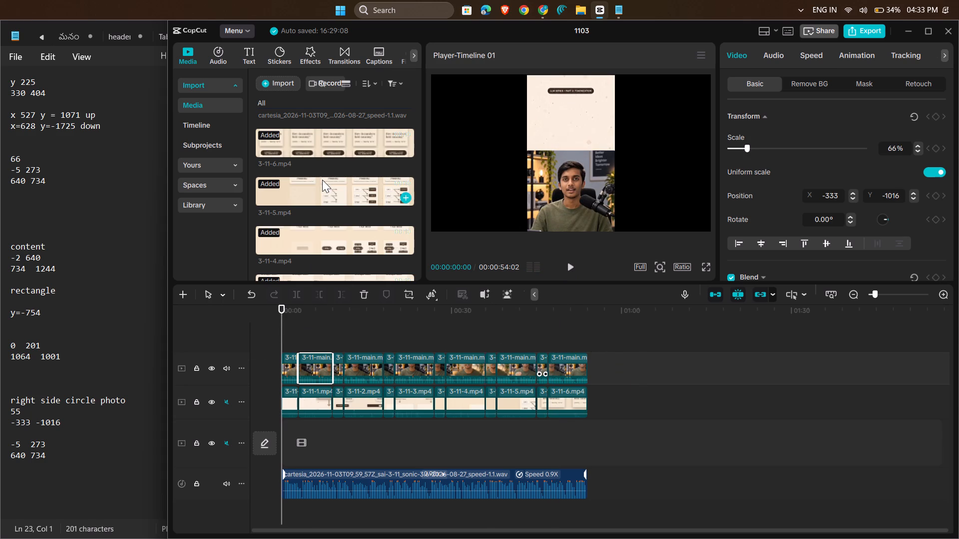
pyautogui.click(346, 51)
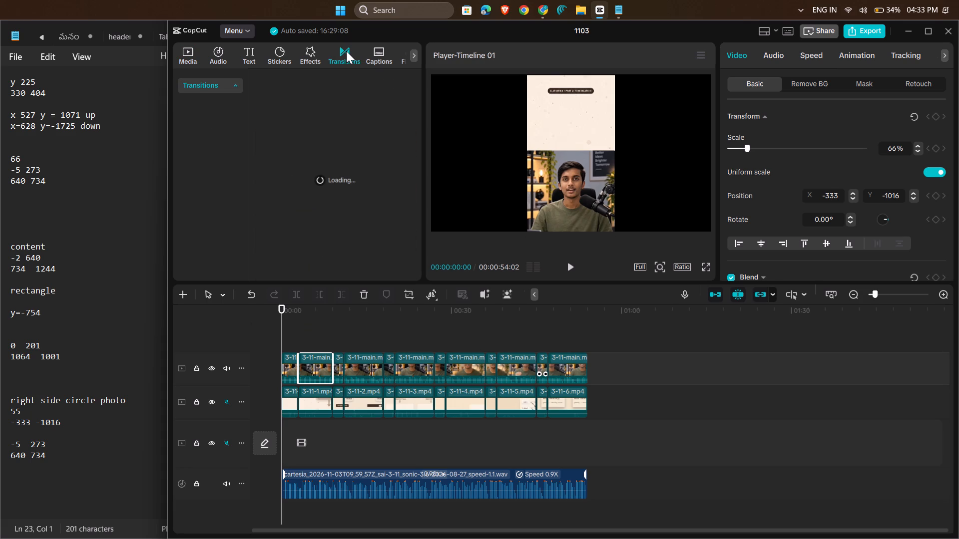
# Connect the computer to the capcutediting VPN.
pyautogui.click(869, 13)
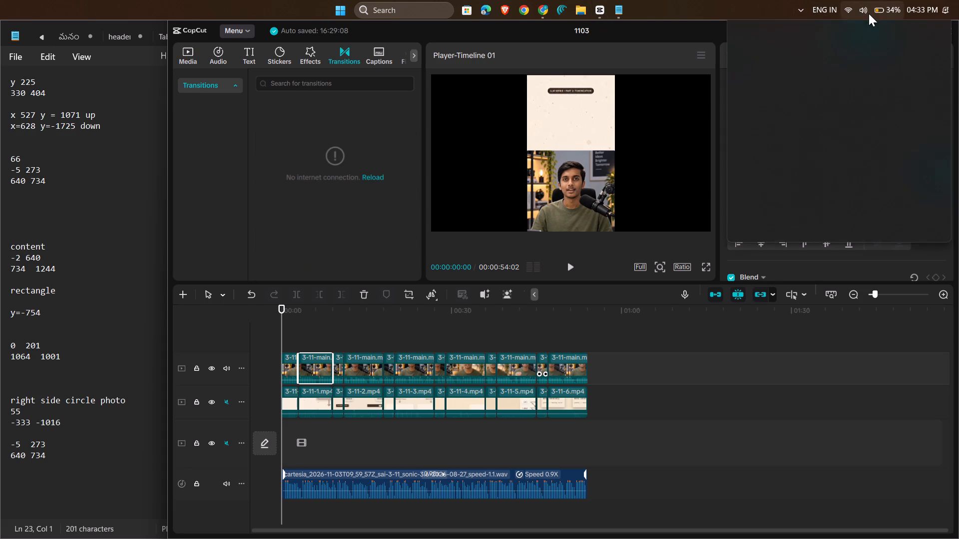
pyautogui.click(833, 111)
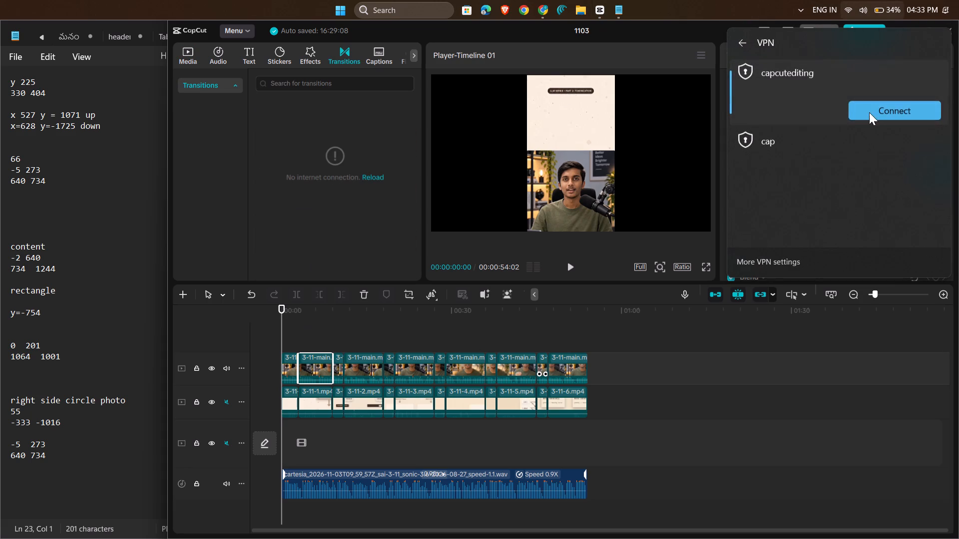
pyautogui.click(870, 111)
pyautogui.click(739, 40)
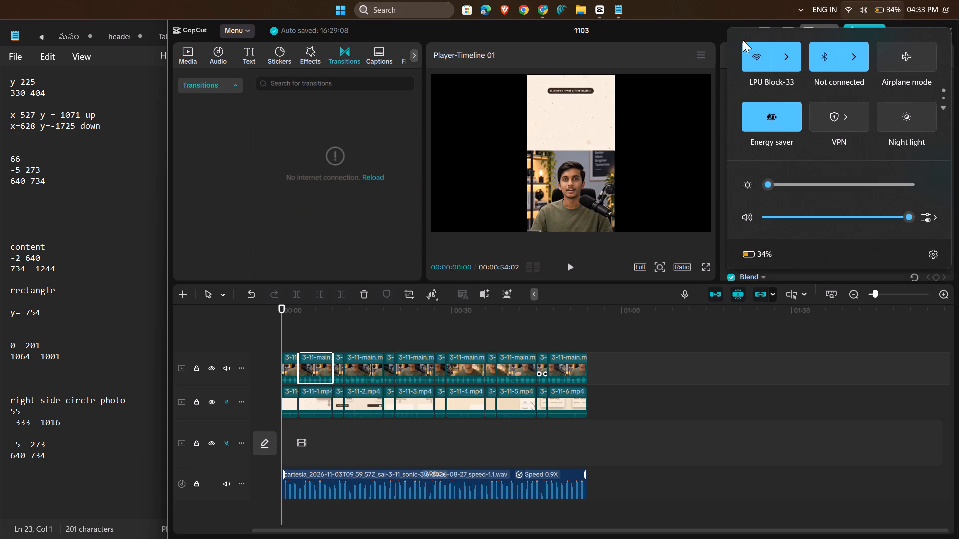
pyautogui.click(848, 111)
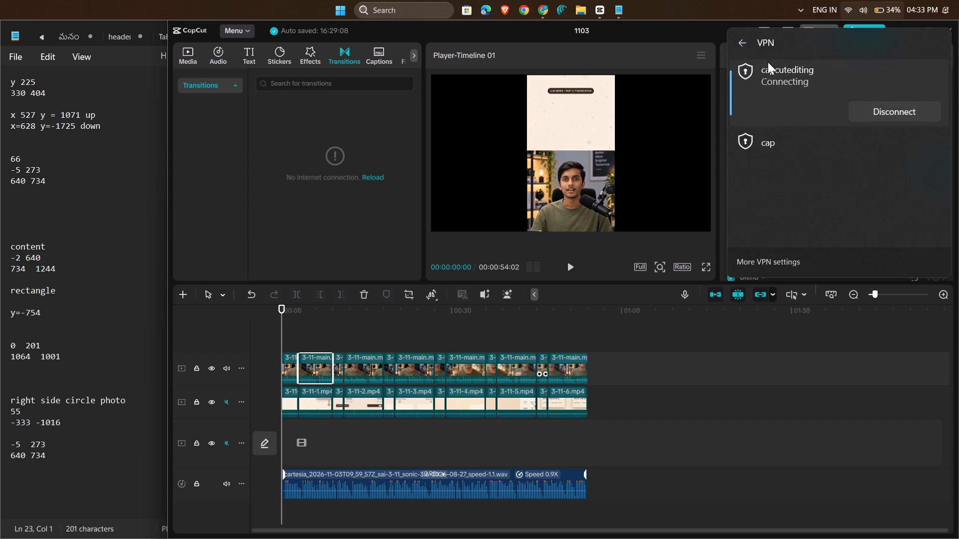
pyautogui.click(745, 46)
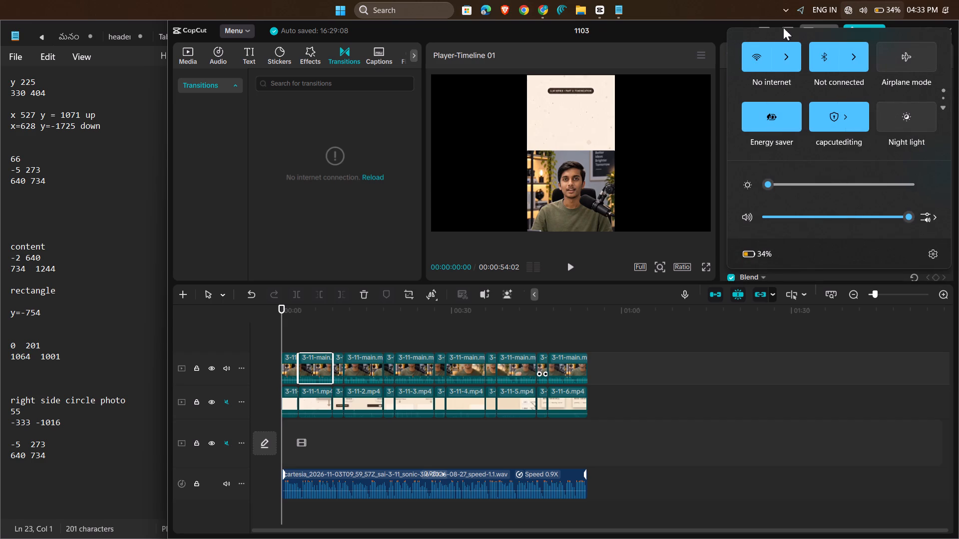
pyautogui.click(749, 4)
# Reload the transitions library and check whether the audio, text and sticker libraries load over the VPN.
pyautogui.click(374, 181)
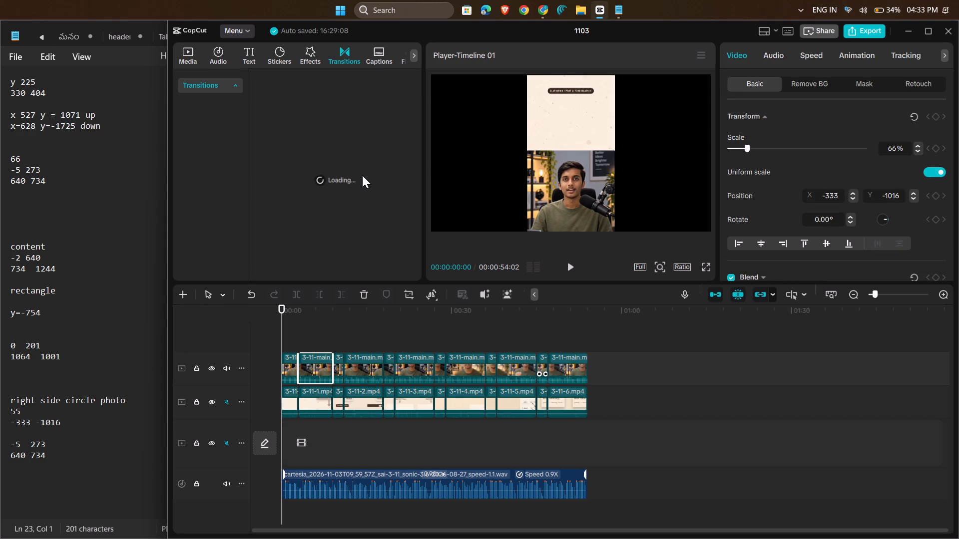
pyautogui.click(374, 177)
pyautogui.click(194, 57)
pyautogui.click(213, 56)
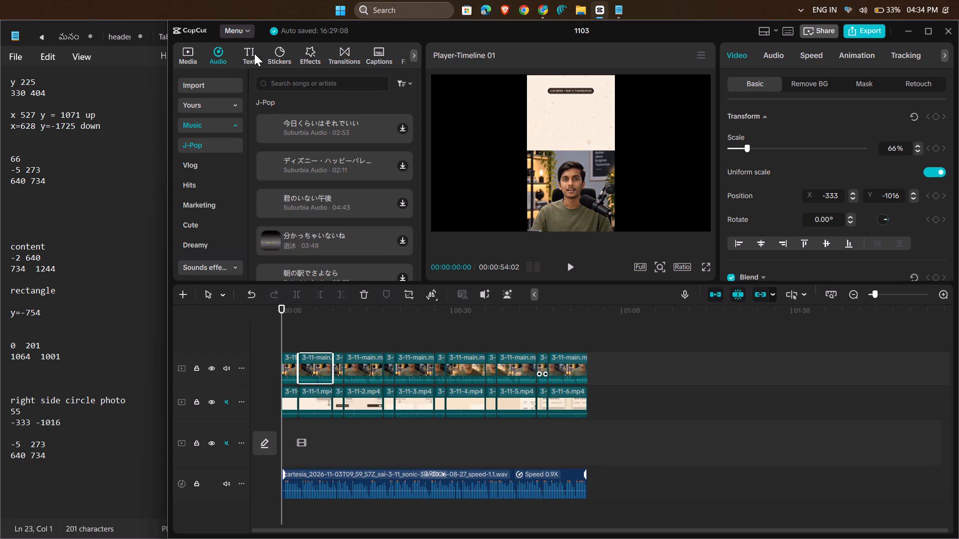
pyautogui.click(254, 53)
pyautogui.click(281, 59)
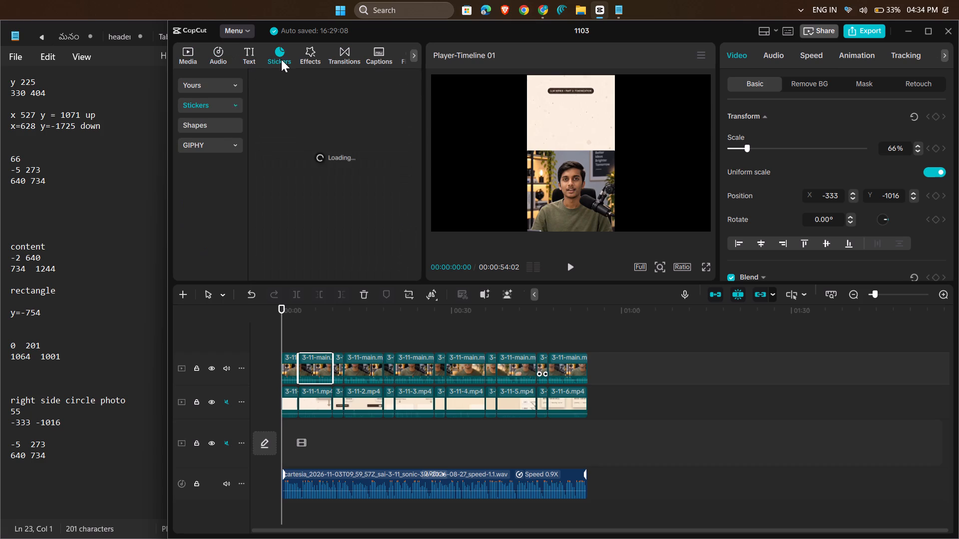
# Browse the body effects, transitions and auto captions options for the project.
pyautogui.click(312, 59)
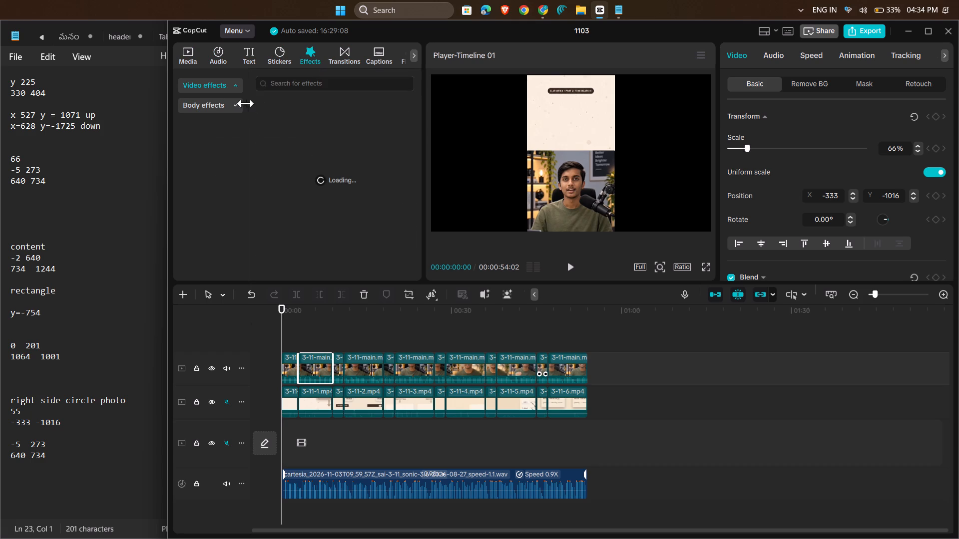
pyautogui.click(213, 110)
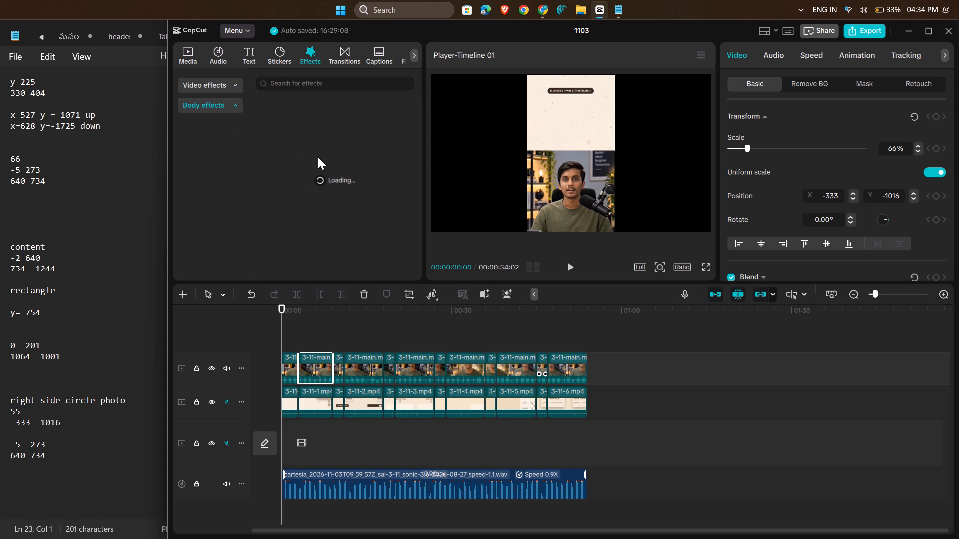
pyautogui.click(372, 175)
pyautogui.click(345, 55)
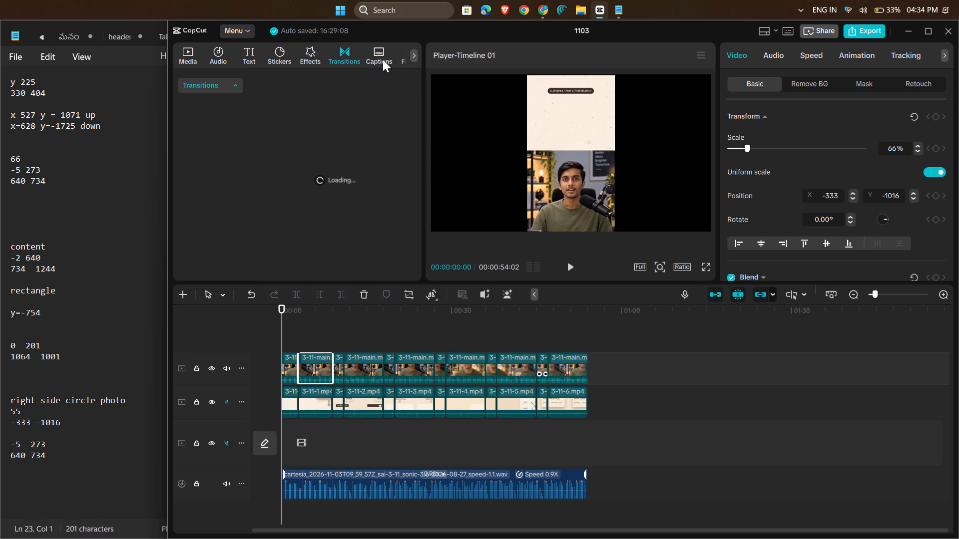
pyautogui.click(383, 59)
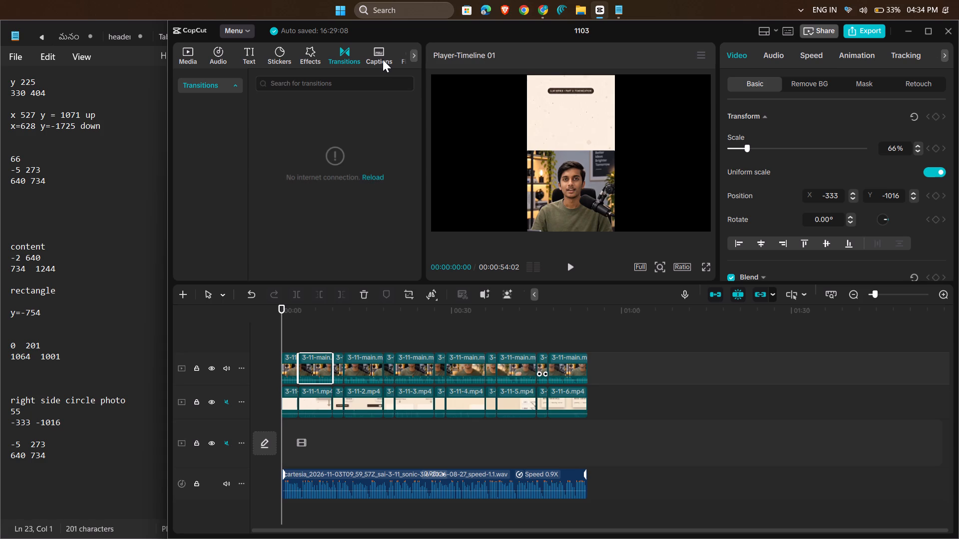
pyautogui.hscroll(-1, 383, 59)
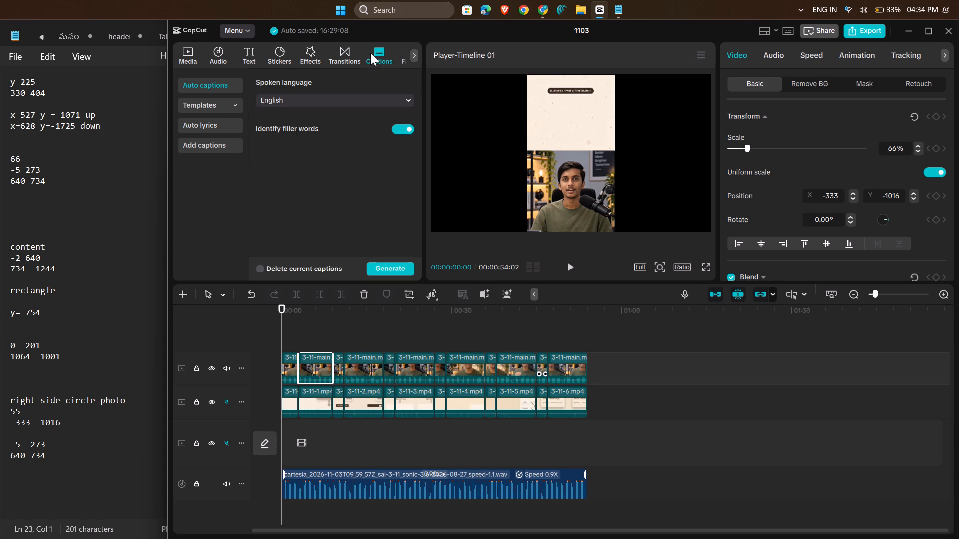
pyautogui.hscroll(-2, 370, 53)
pyautogui.click(625, 32)
# Scrub through the whole timeline from the first clip to the end to review the layouts.
pyautogui.moveTo(280, 330); pyautogui.dragTo(357, 330)
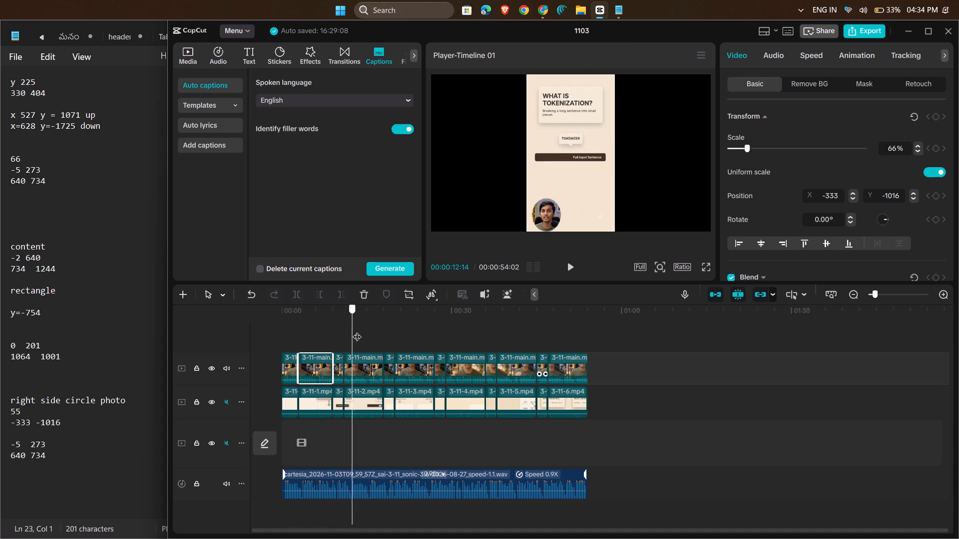
pyautogui.moveTo(357, 330); pyautogui.dragTo(434, 323)
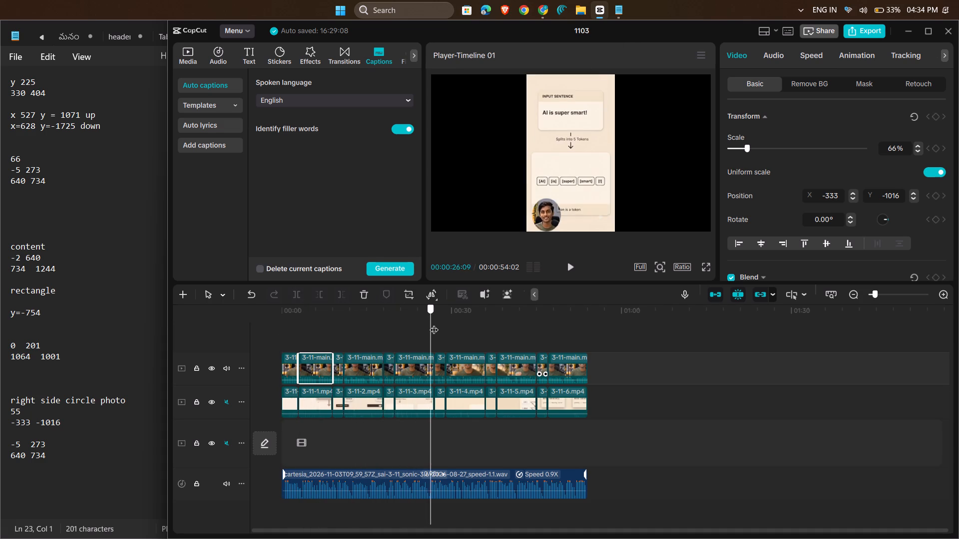
pyautogui.moveTo(434, 323); pyautogui.dragTo(487, 318)
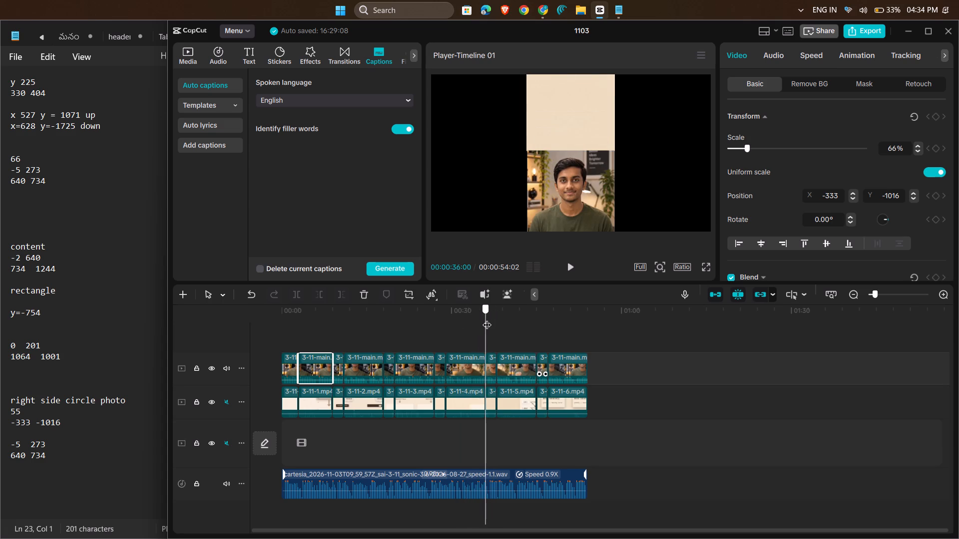
pyautogui.moveTo(487, 318); pyautogui.dragTo(523, 313)
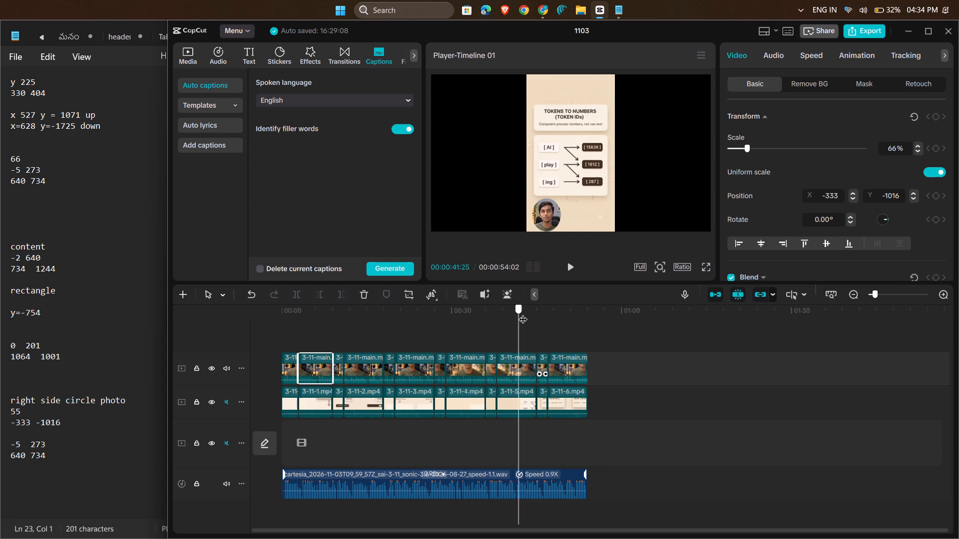
pyautogui.moveTo(523, 313); pyautogui.dragTo(582, 297)
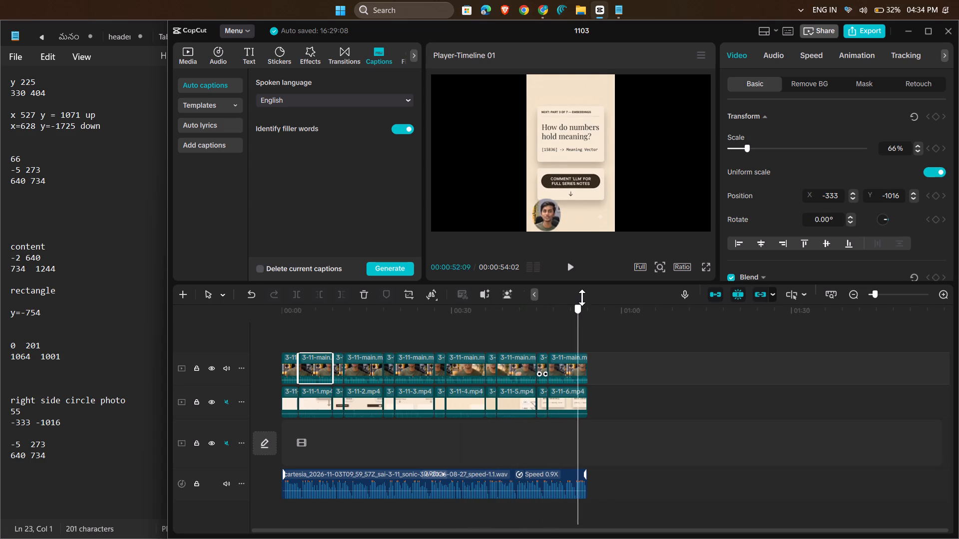
pyautogui.moveTo(582, 297); pyautogui.dragTo(597, 299)
pyautogui.click(634, 312)
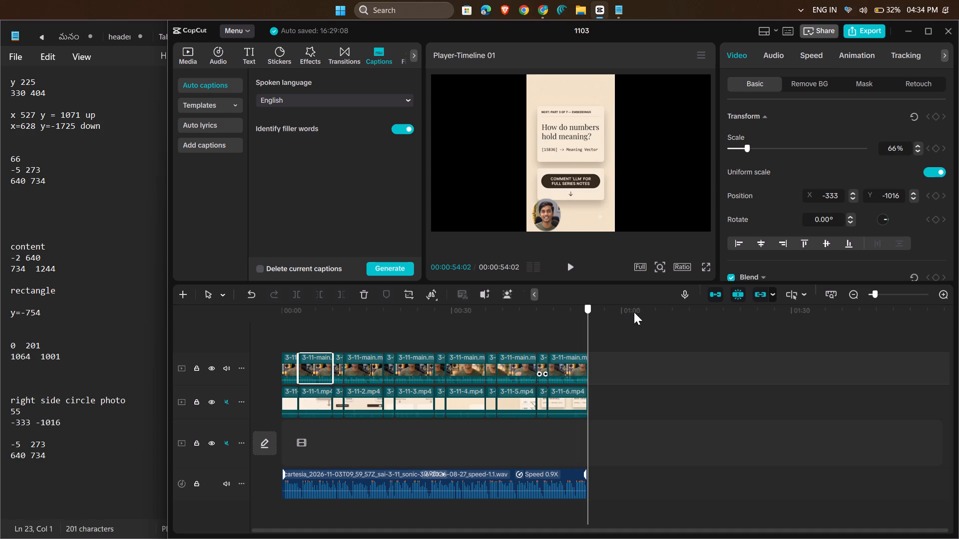
# Scrub back through the timeline from the end at 00:00:54:02 to the first frame to review the layouts.
pyautogui.click(629, 323)
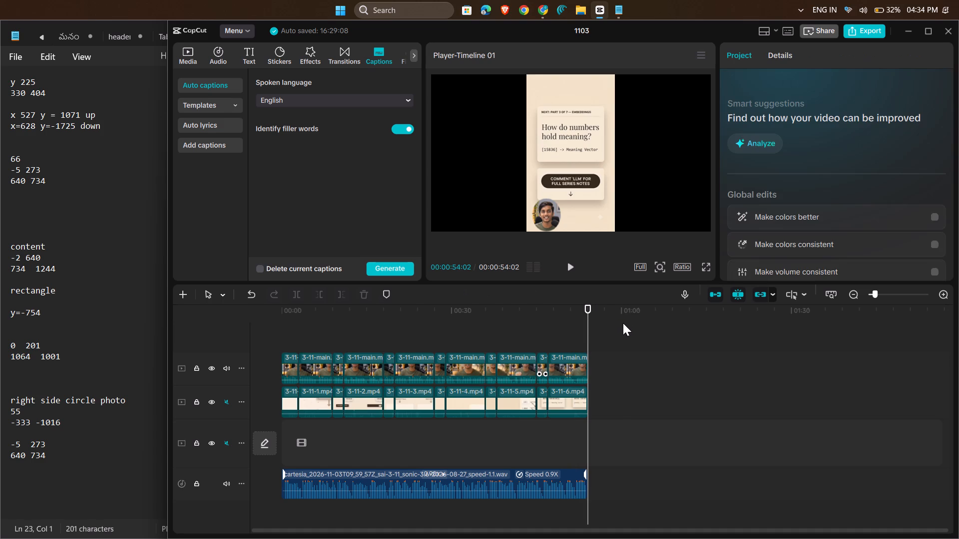
pyautogui.moveTo(586, 333); pyautogui.dragTo(542, 338)
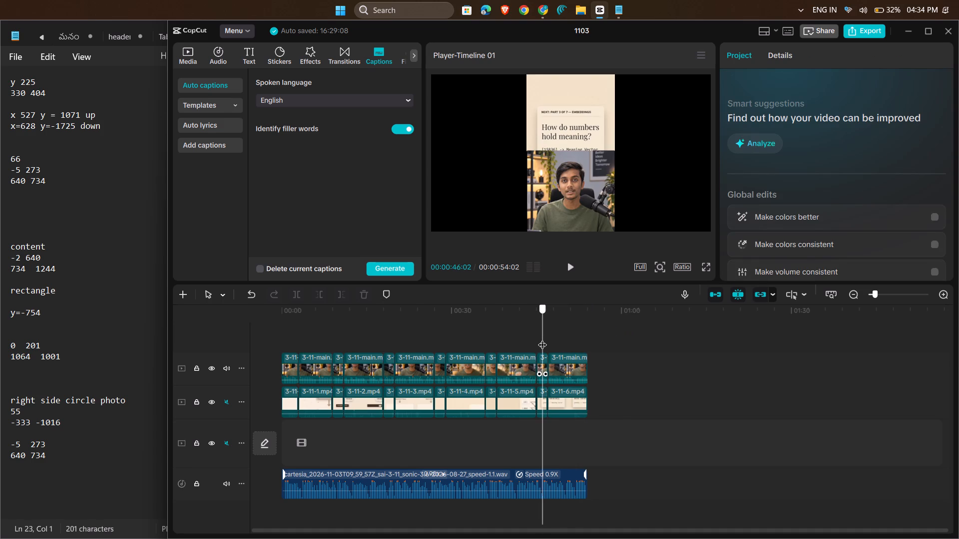
pyautogui.moveTo(542, 338); pyautogui.dragTo(526, 342)
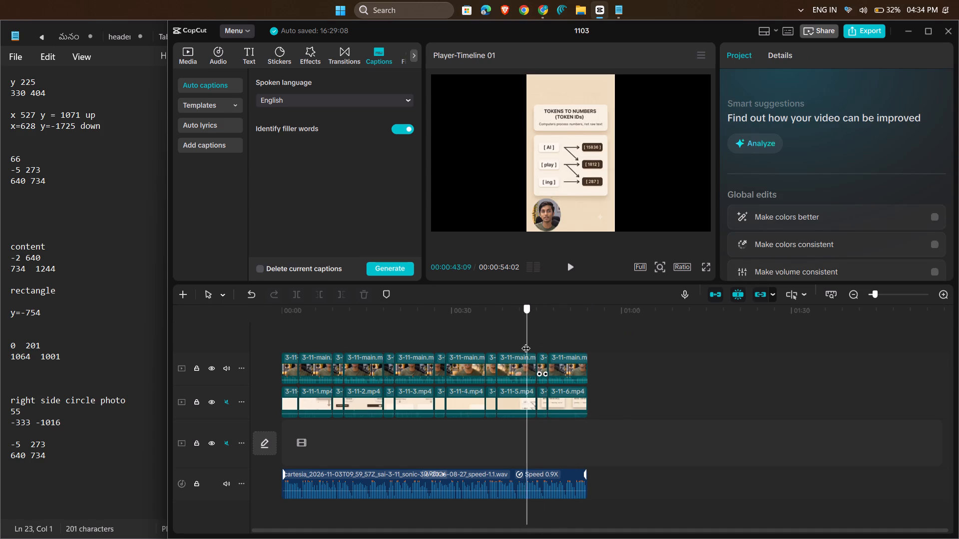
pyautogui.moveTo(526, 342); pyautogui.dragTo(496, 350)
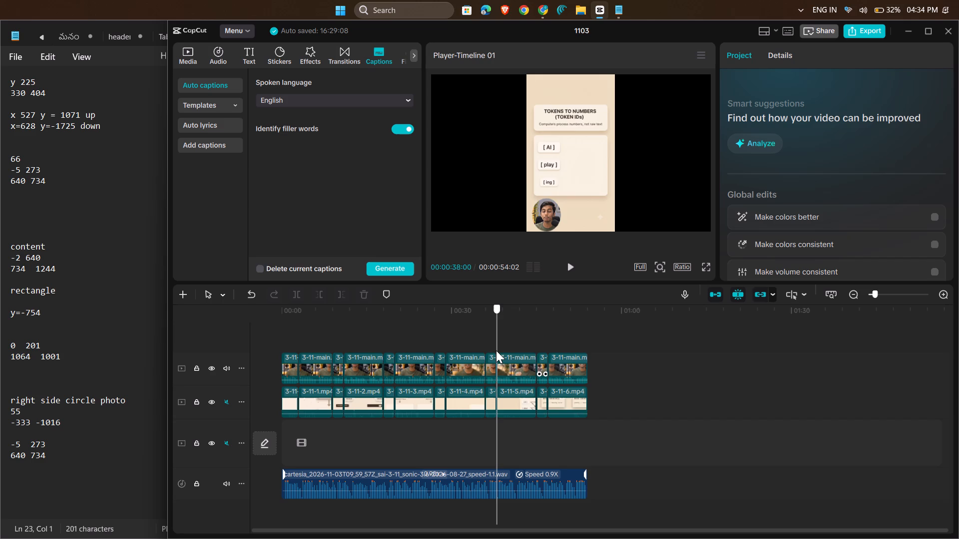
pyautogui.moveTo(496, 350); pyautogui.dragTo(260, 360)
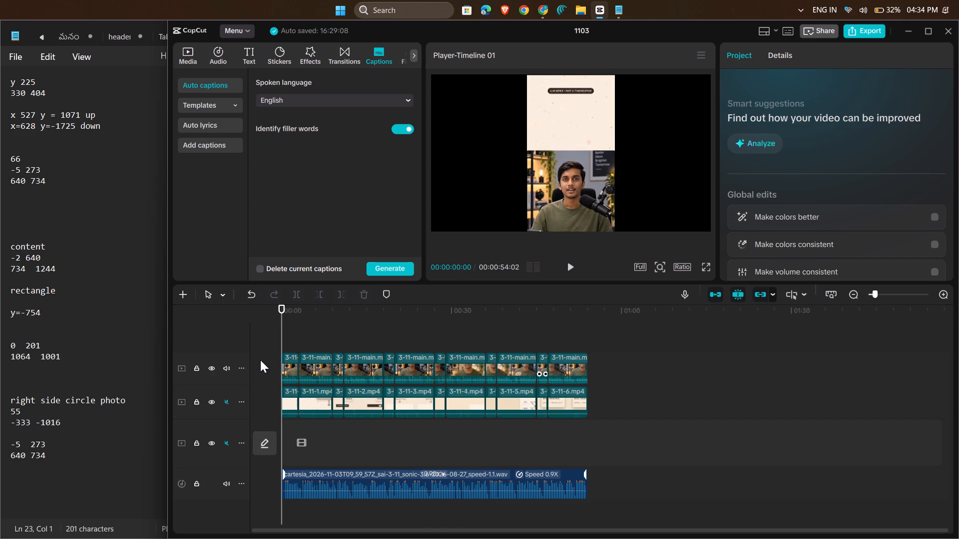
pyautogui.click(484, 319)
pyautogui.moveTo(484, 319); pyautogui.dragTo(203, 359)
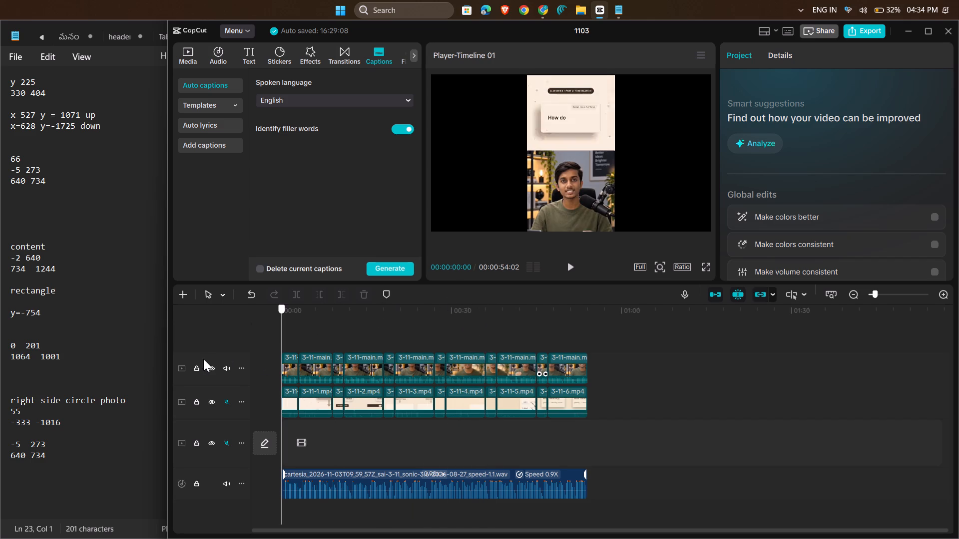
pyautogui.moveTo(203, 359); pyautogui.dragTo(202, 360)
# Disconnect the computer from the capcutediting VPN.
pyautogui.click(857, 4)
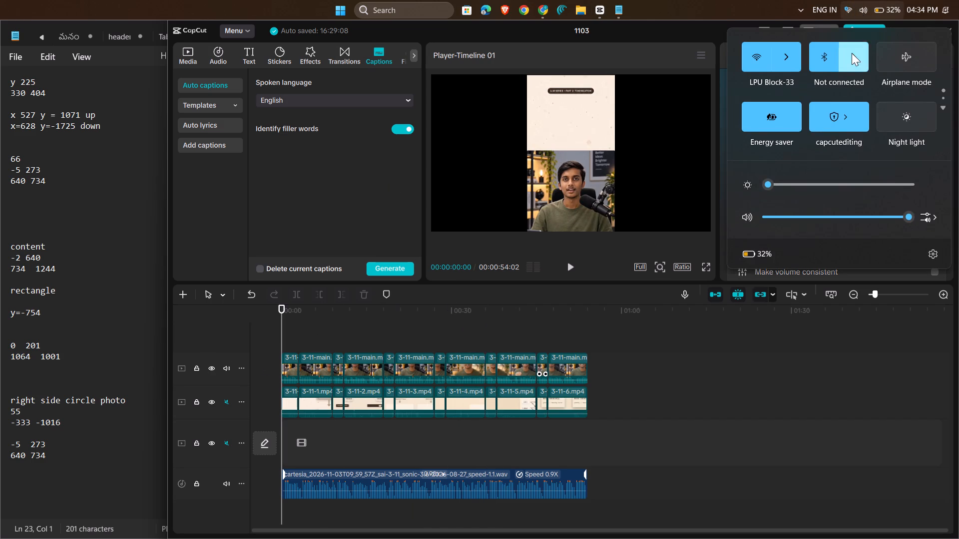
pyautogui.click(833, 113)
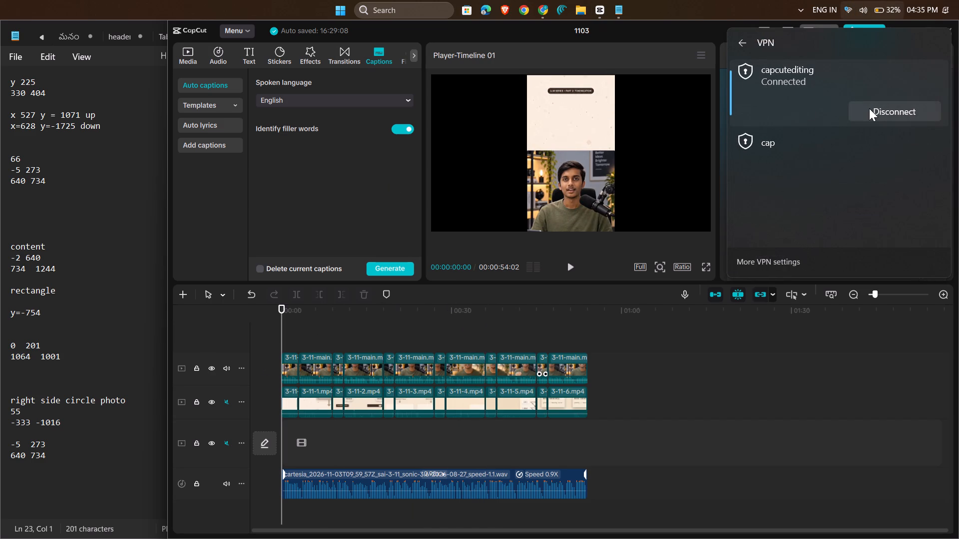
pyautogui.click(869, 108)
pyautogui.click(741, 42)
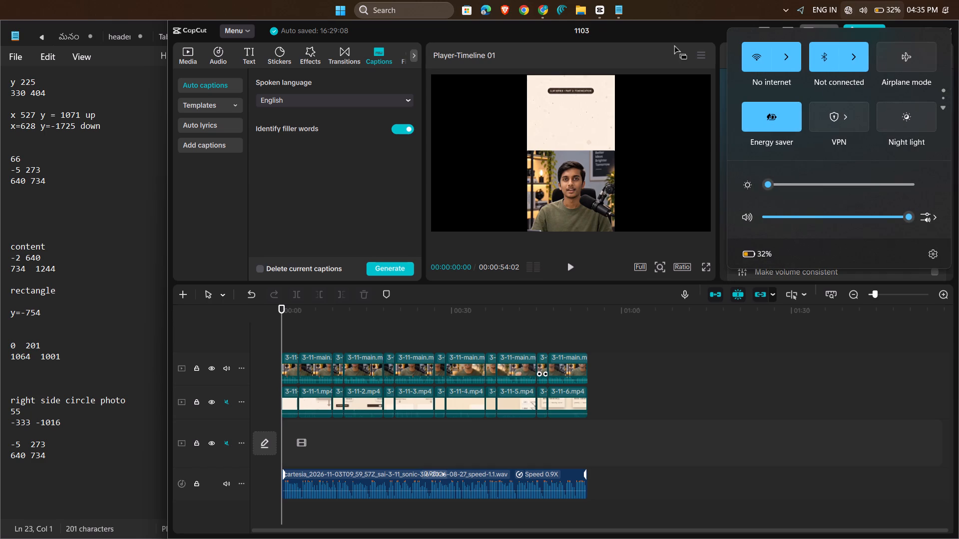
pyautogui.click(659, 33)
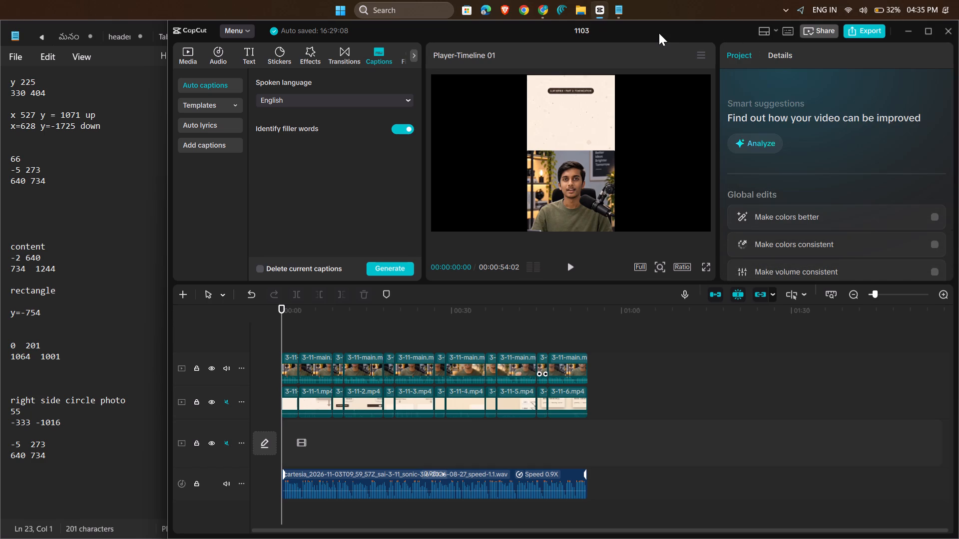
# Save project 1103 and close its editor to return to the project home screen.
pyautogui.hotkey('ctrl', 's')
pyautogui.click(945, 30)
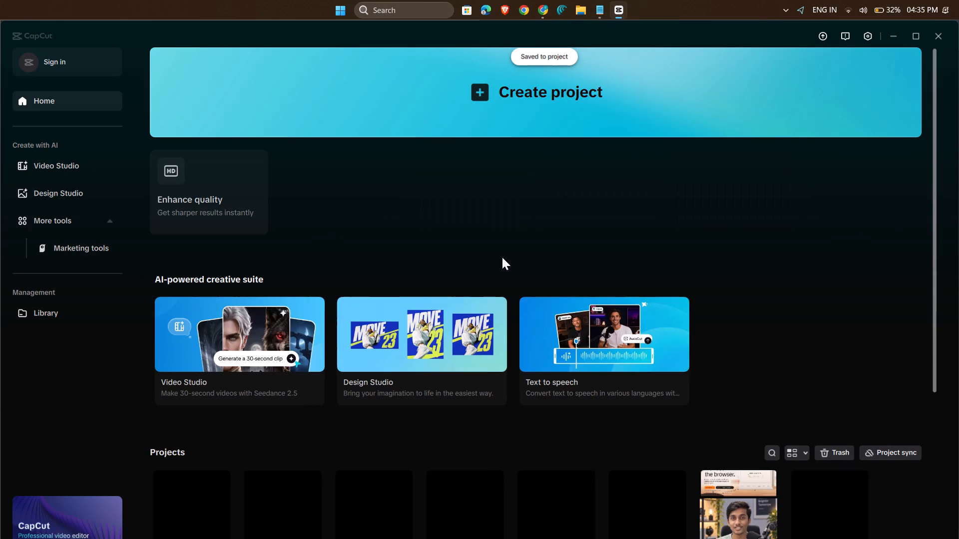
# Look through the saved projects on the CapCut home screen.
pyautogui.scroll(-5, 502, 257)
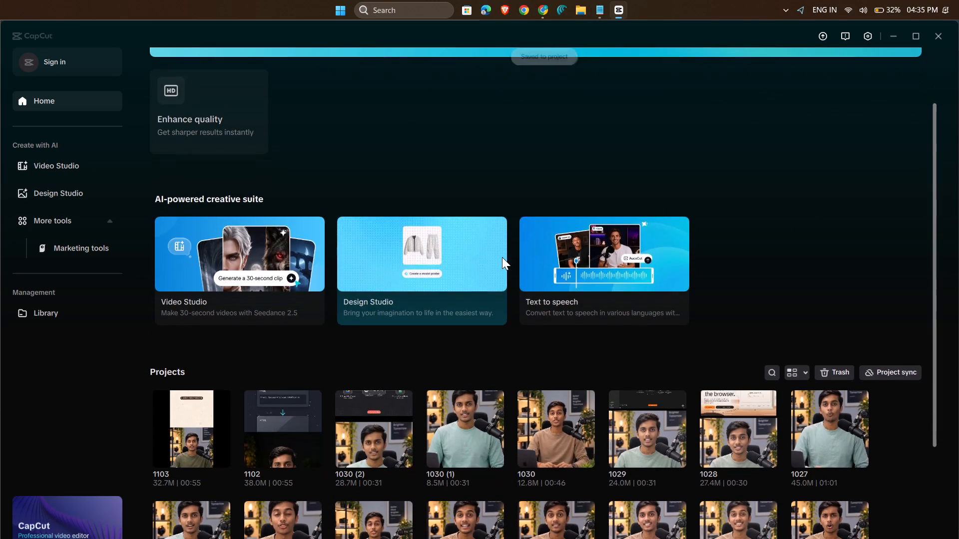
pyautogui.scroll(-3, 502, 257)
pyautogui.scroll(5, 502, 257)
pyautogui.scroll(-5, 502, 257)
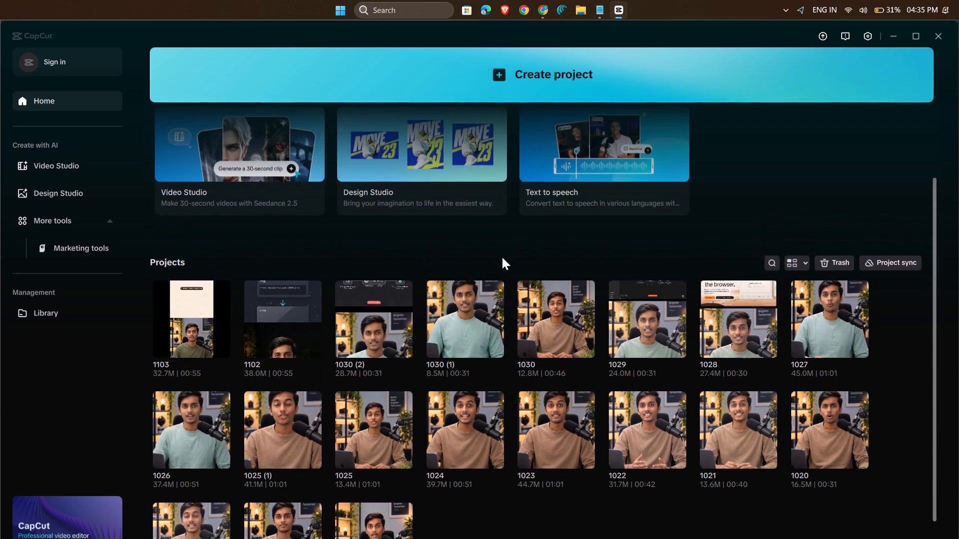
pyautogui.scroll(-6, 502, 257)
pyautogui.scroll(7, 502, 257)
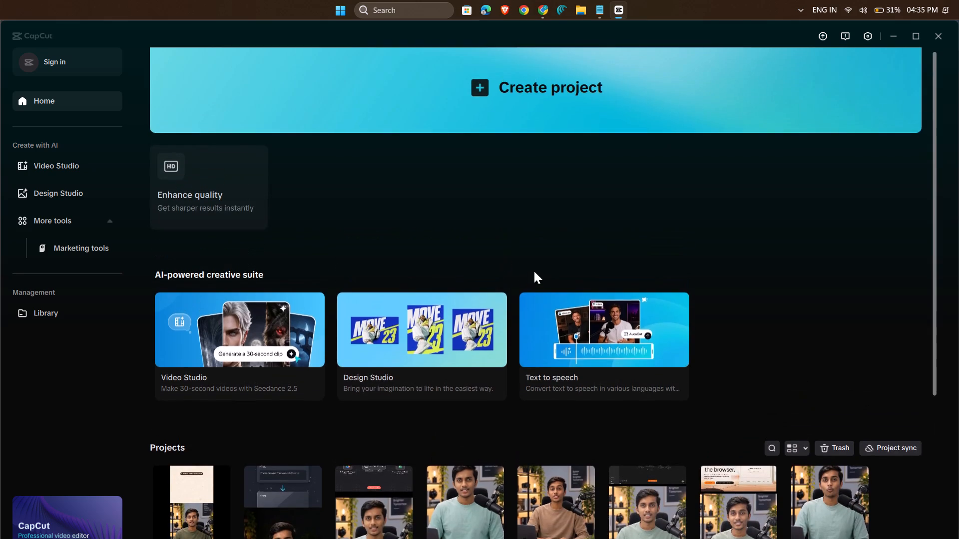
pyautogui.scroll(1, 580, 312)
# Close CapCut and the Notepad window with the layout notes.
pyautogui.click(946, 34)
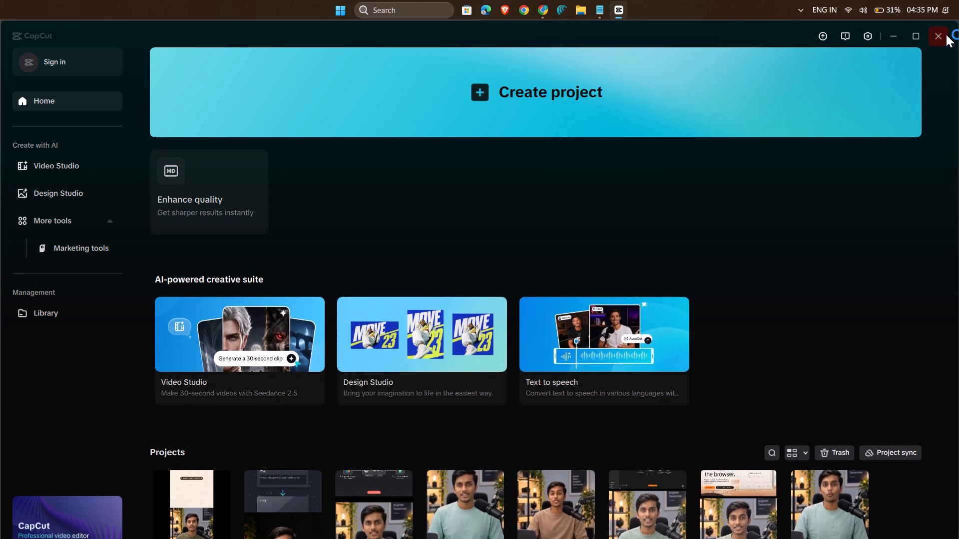
pyautogui.click(456, 29)
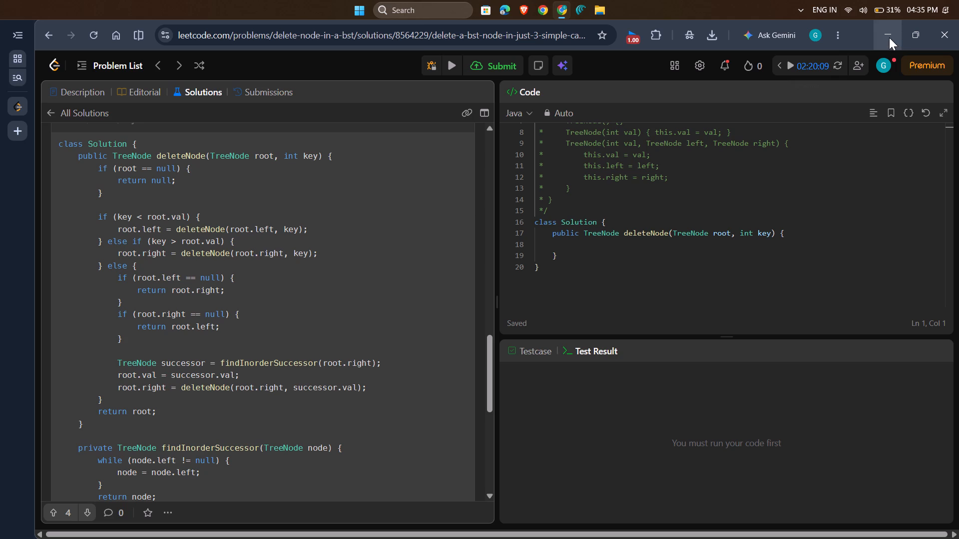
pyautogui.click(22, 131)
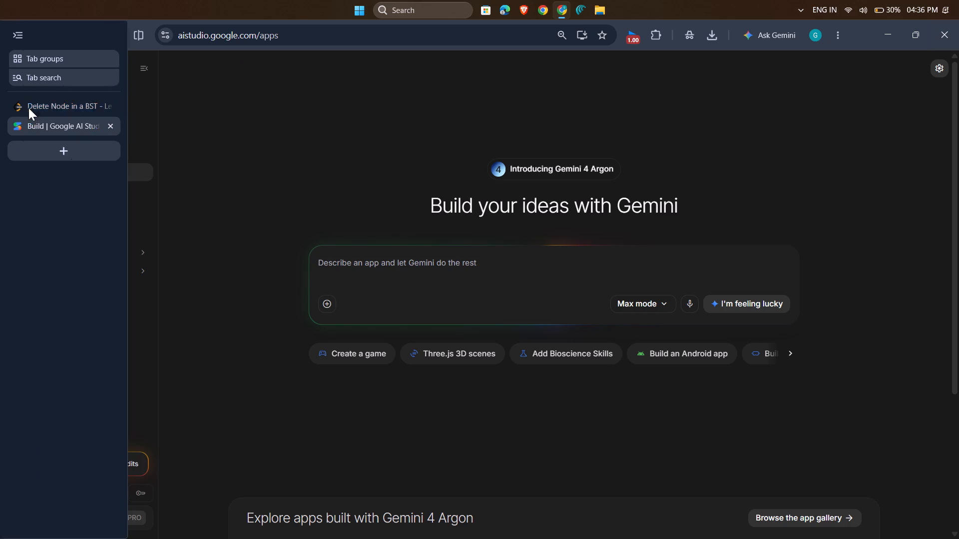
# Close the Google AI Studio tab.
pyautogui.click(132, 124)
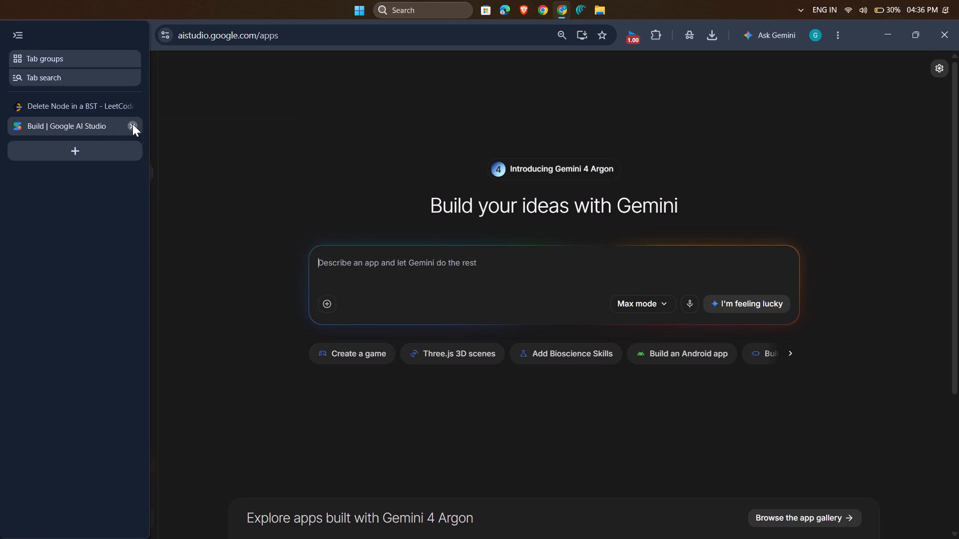